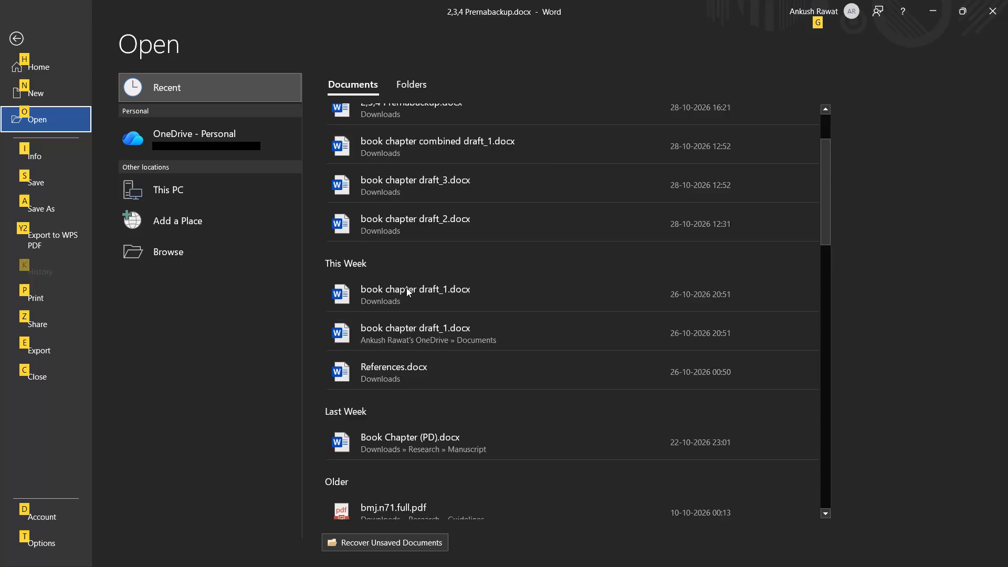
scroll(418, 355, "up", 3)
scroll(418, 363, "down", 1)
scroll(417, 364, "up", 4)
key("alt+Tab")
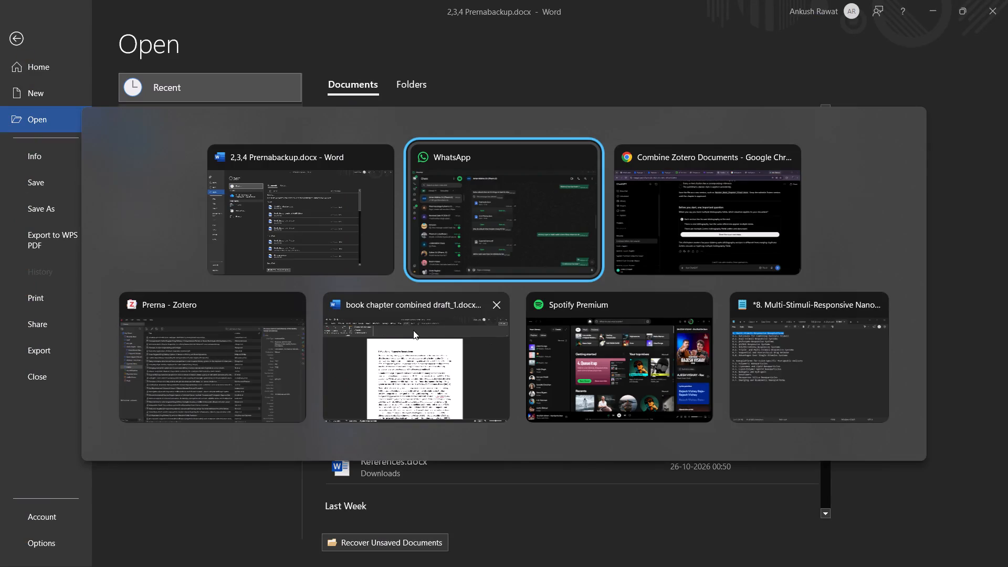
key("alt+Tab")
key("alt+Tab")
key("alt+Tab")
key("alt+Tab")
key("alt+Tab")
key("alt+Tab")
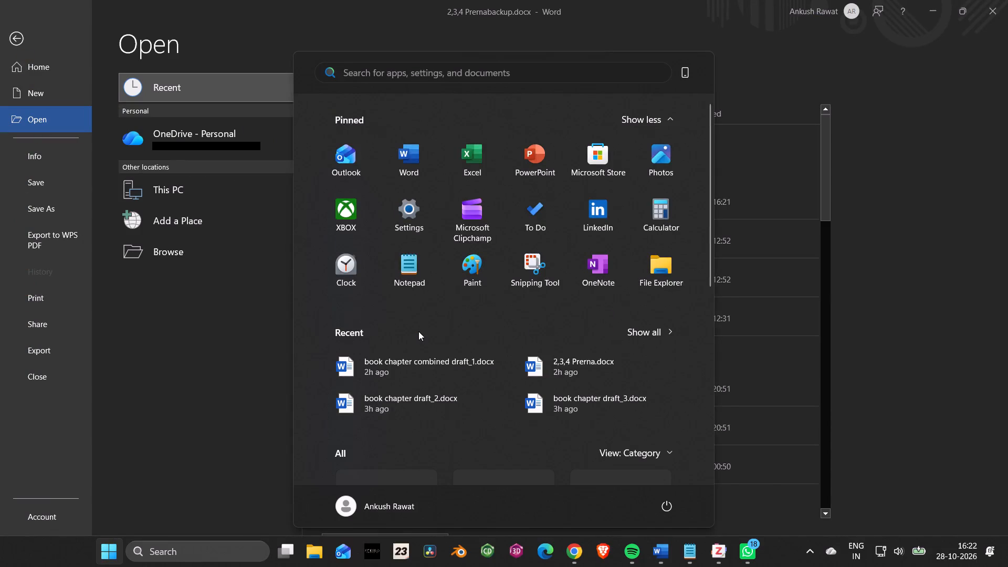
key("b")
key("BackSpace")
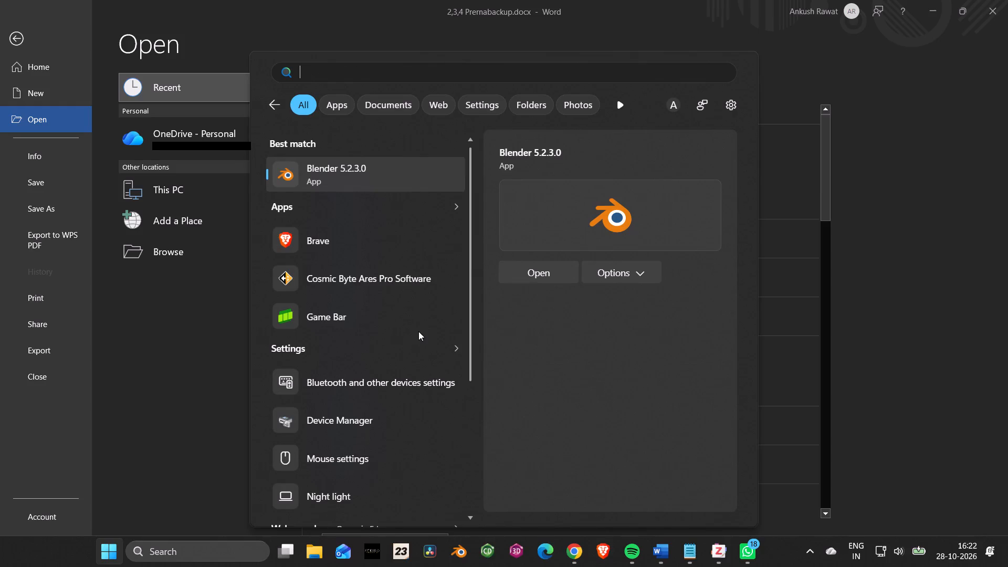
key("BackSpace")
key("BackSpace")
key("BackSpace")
Switch to a new File Explorer window.
key("super+e")
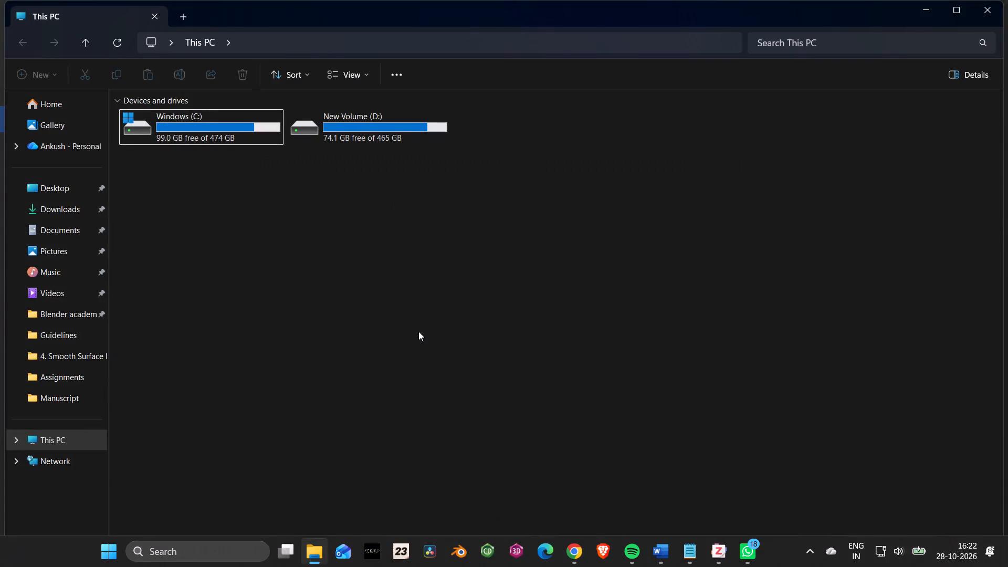
Open the Downloads folder.
left_click(69, 208)
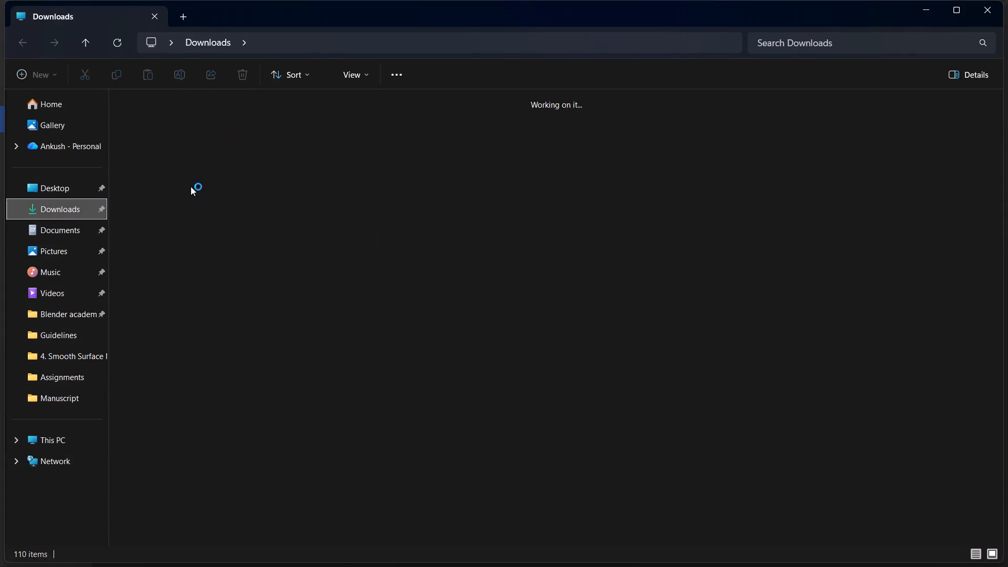
Look over today's Word documents in Downloads, including book chapter draft_2, draft_3, combined draft_1 and main sheet final draft.
left_click(219, 131)
left_click(370, 129)
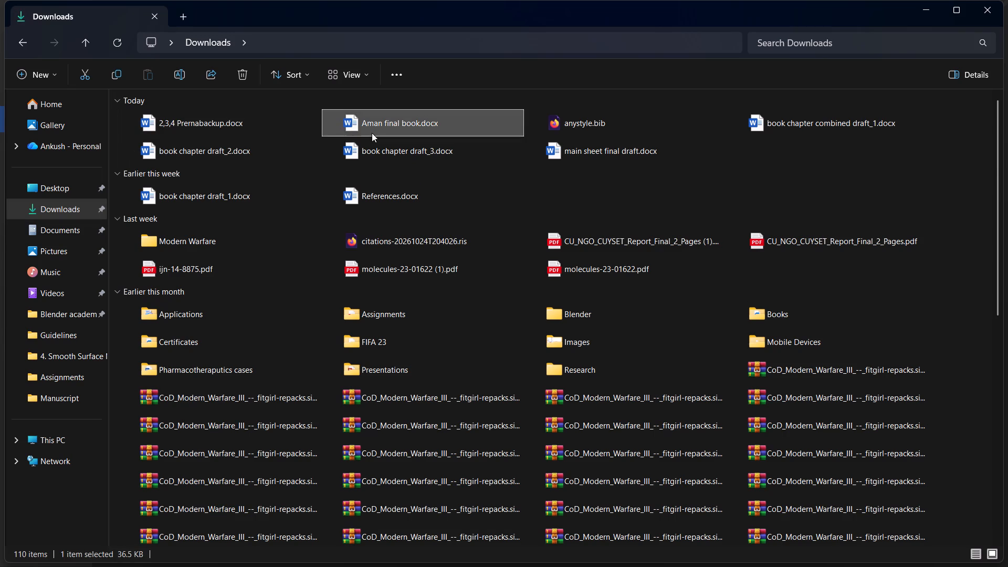
left_click(219, 151)
left_click(401, 157)
left_click(393, 123)
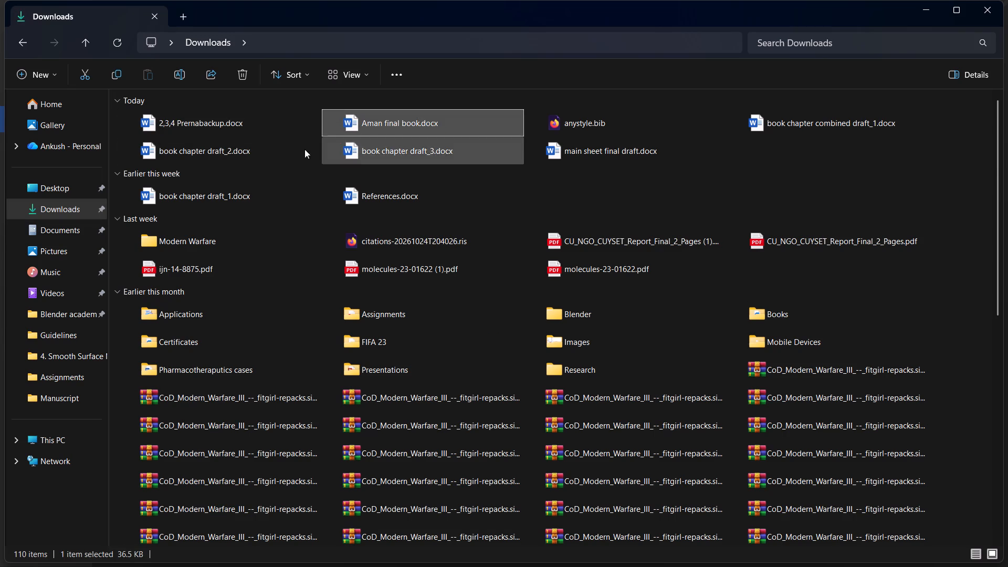
left_click(239, 156)
left_click(403, 153)
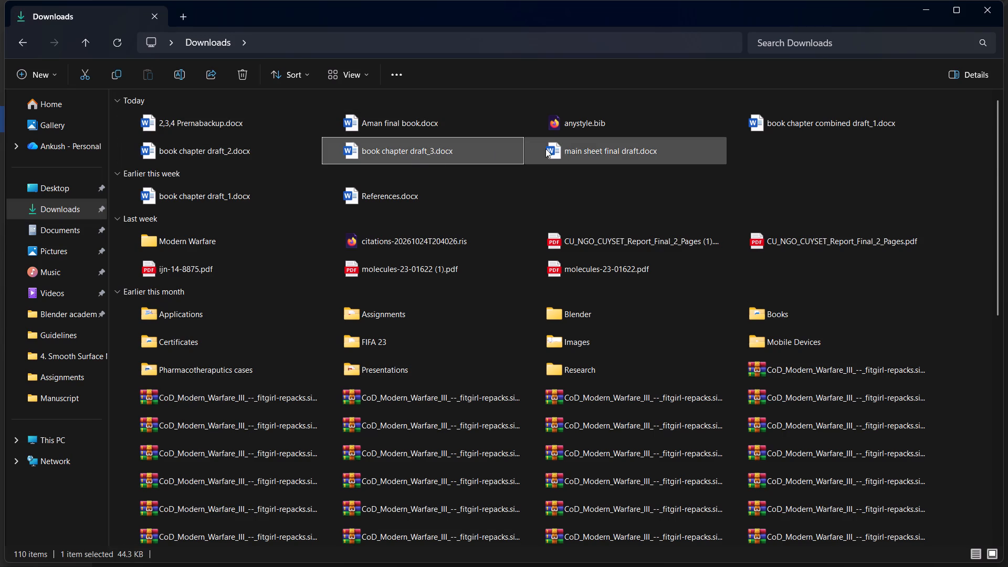
left_click(772, 127)
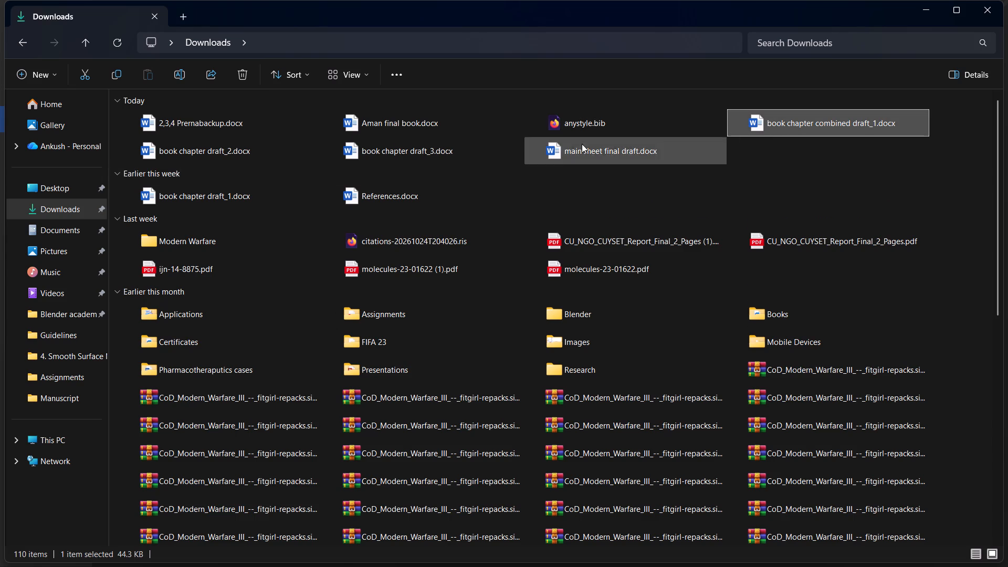
left_click(418, 153)
left_click(581, 151)
left_click(424, 158)
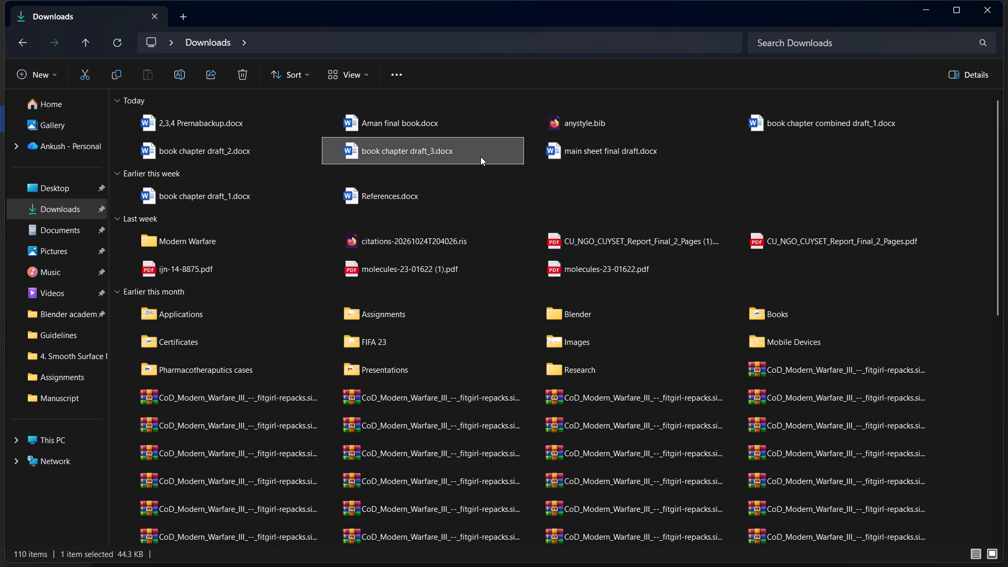
left_click(268, 154)
left_click(784, 120)
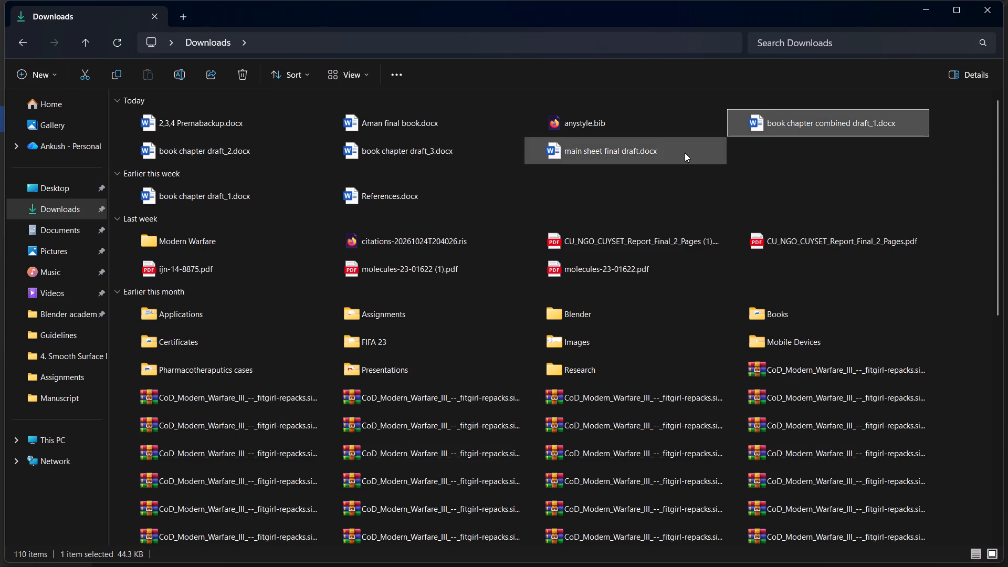
left_click(264, 154)
left_click(382, 150)
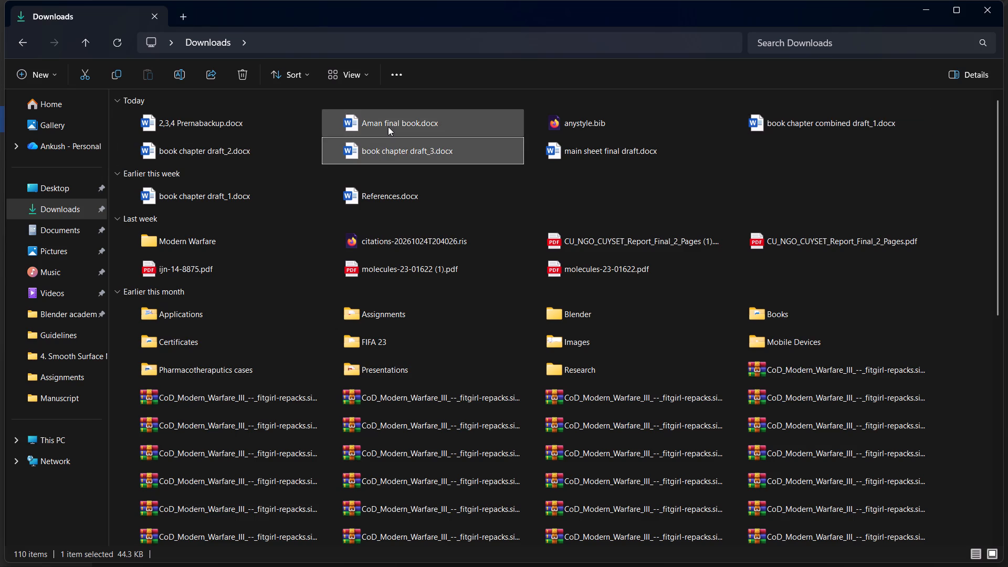
Rename the file "main sheet final draft.docx" as "Aarti sheet final draft.docx".
left_click(573, 154)
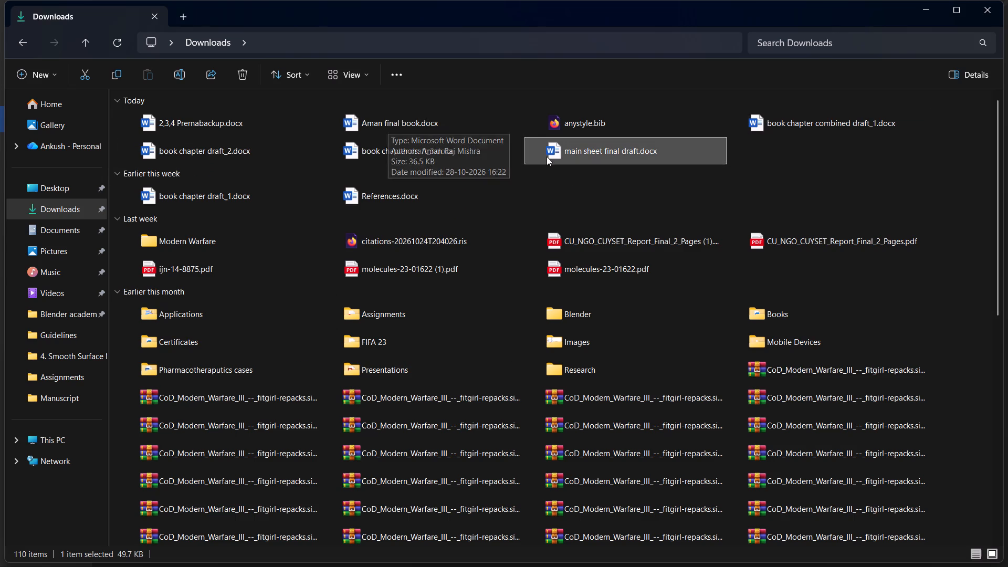
right_click(591, 152)
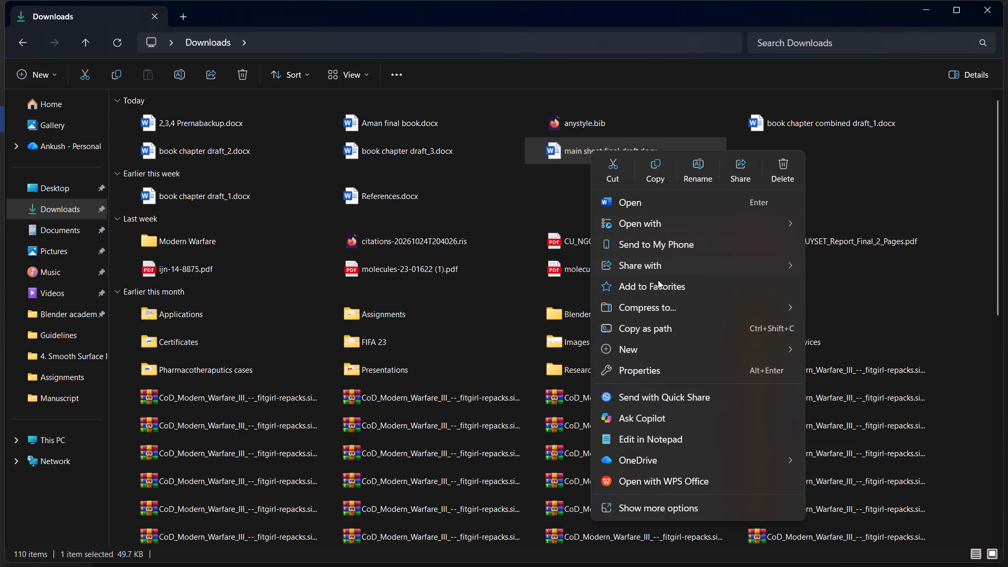
left_click(664, 510)
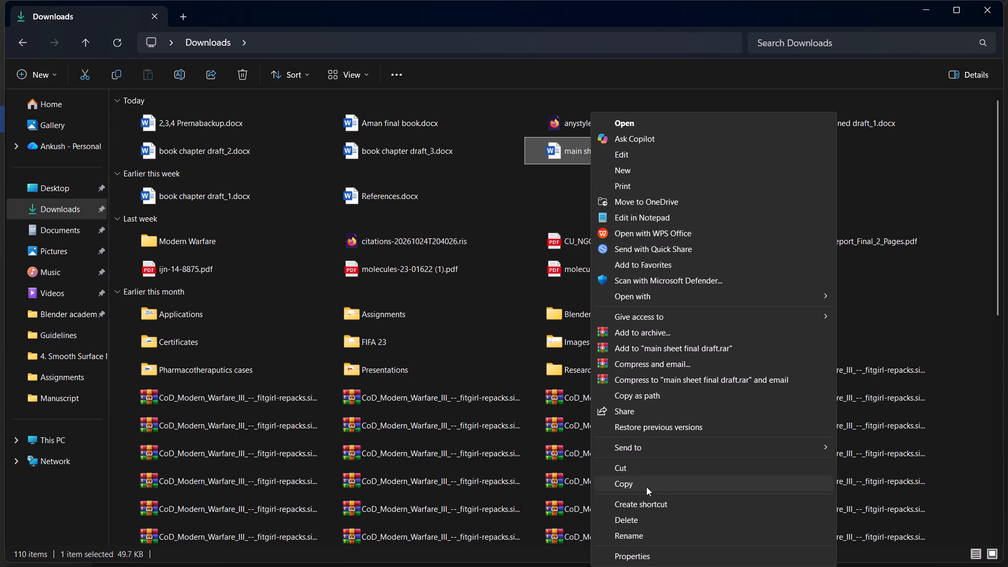
left_click(628, 530)
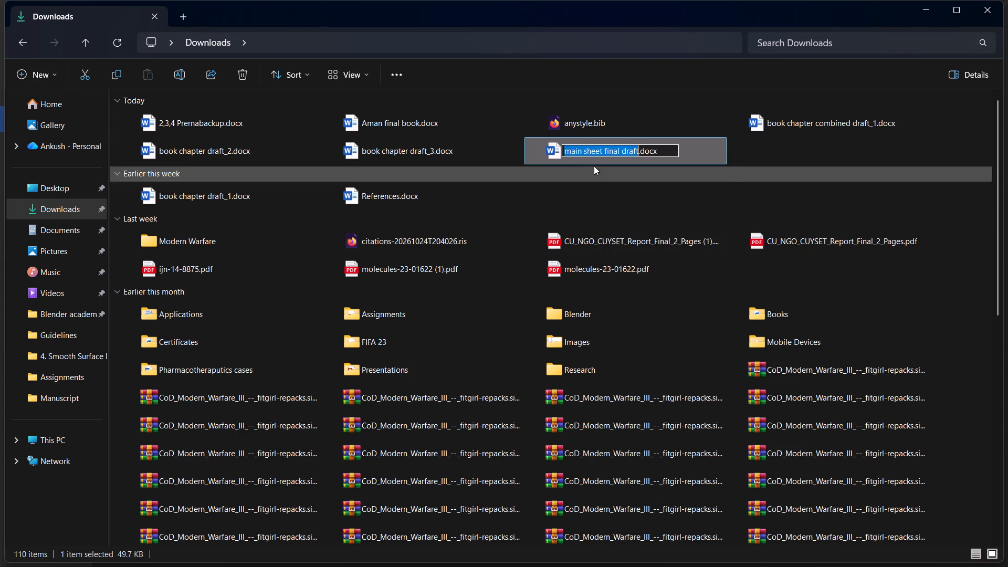
left_click(584, 152)
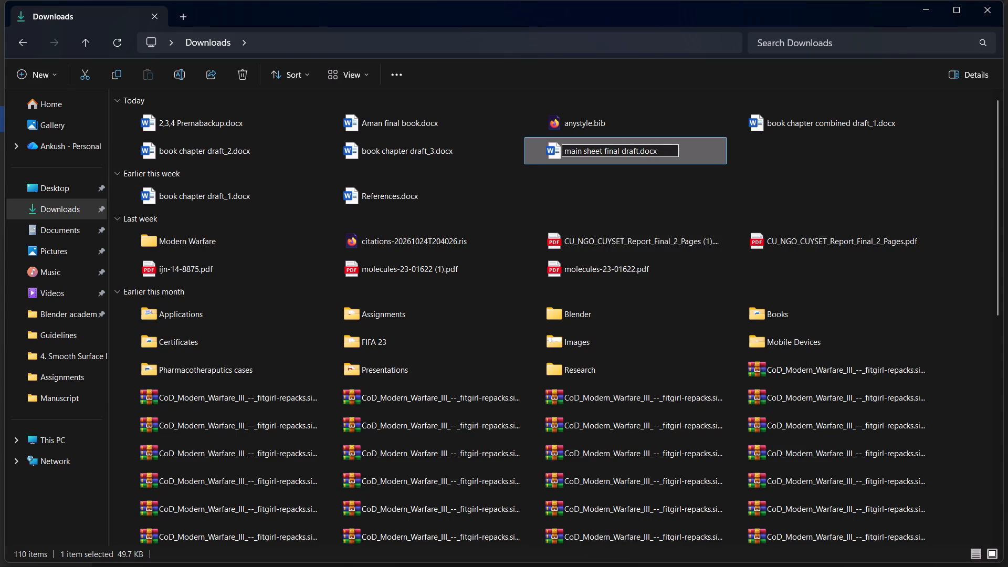
key("BackSpace")
key("BackSpace")
key("BackSpace")
key("BackSpace")
key("BackSpace")
key("BackSpace")
type("AArti")
key("space")
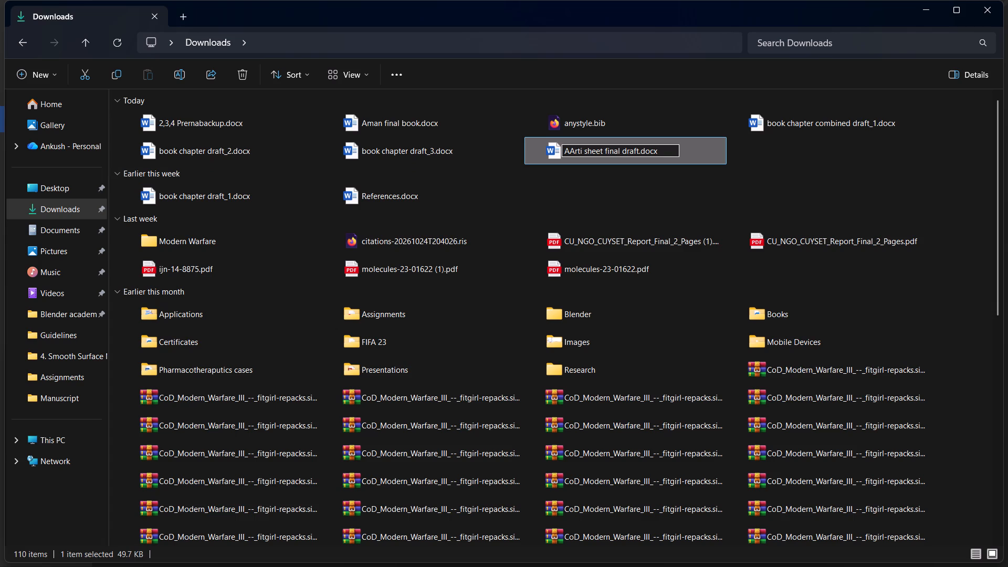
left_click(573, 150)
key("BackSpace")
key("a")
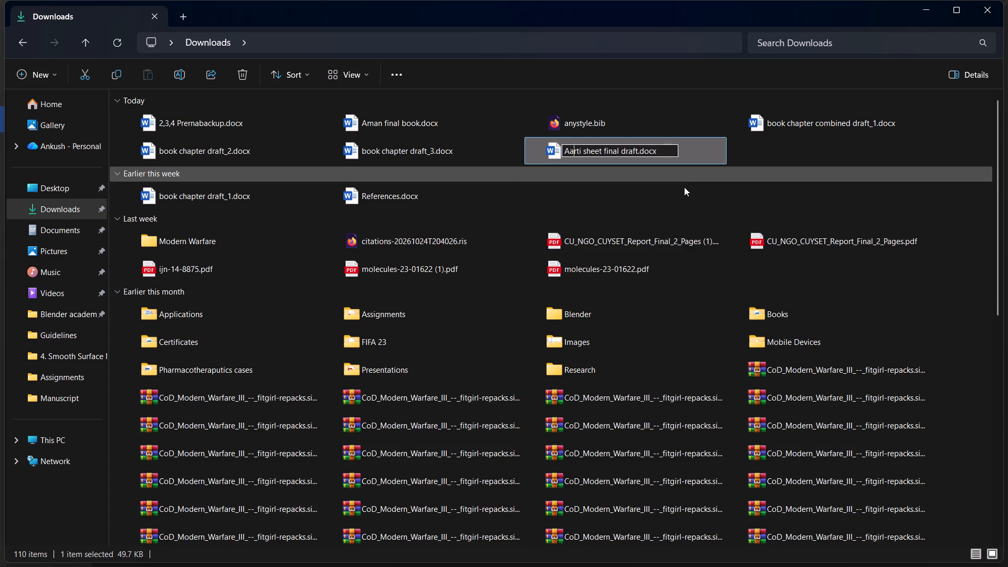
left_click(684, 187)
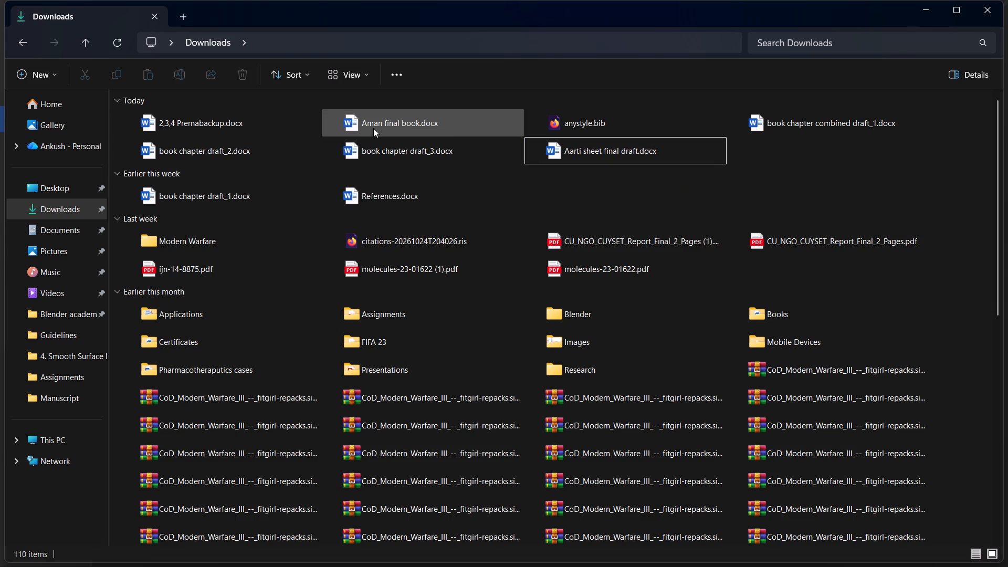
Open "Aarti sheet final draft.docx" in Word and enable editing.
double_click(566, 148)
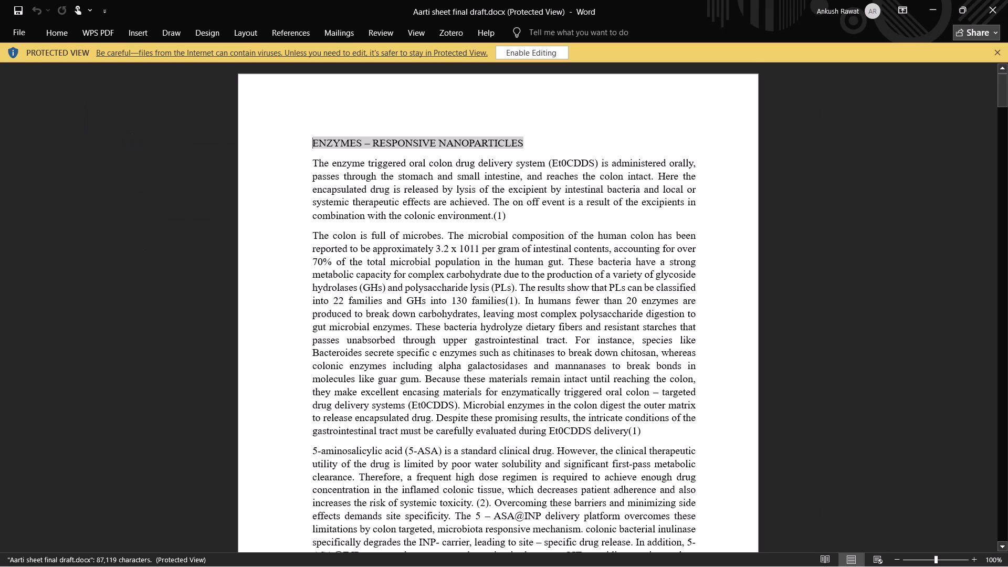
scroll(442, 197, "down", 2)
left_click(531, 54)
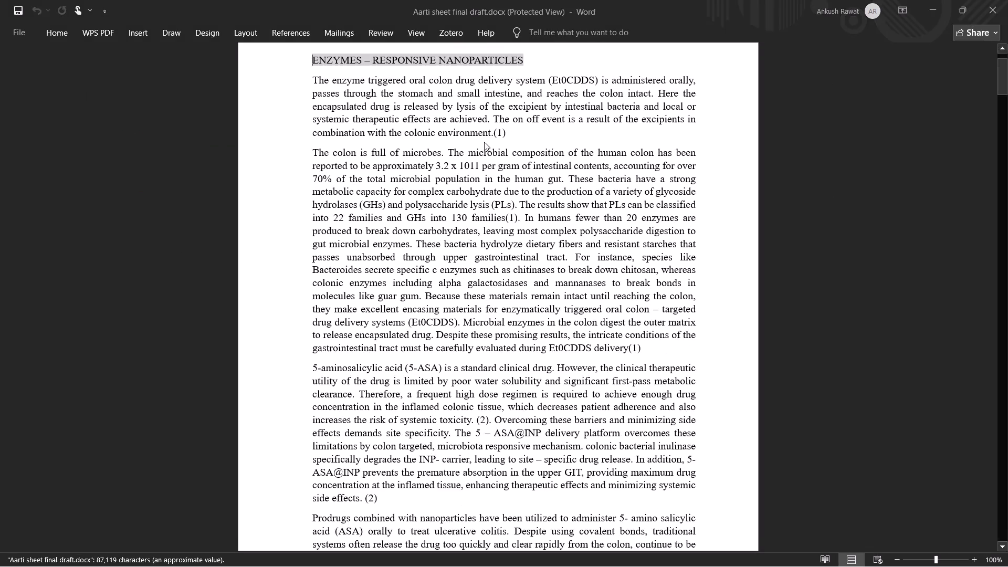
Inspect the Zotero citations at the end of the first paragraph and after "130 families", closing each without changes.
scroll(491, 173, "up", 3)
left_click(500, 253)
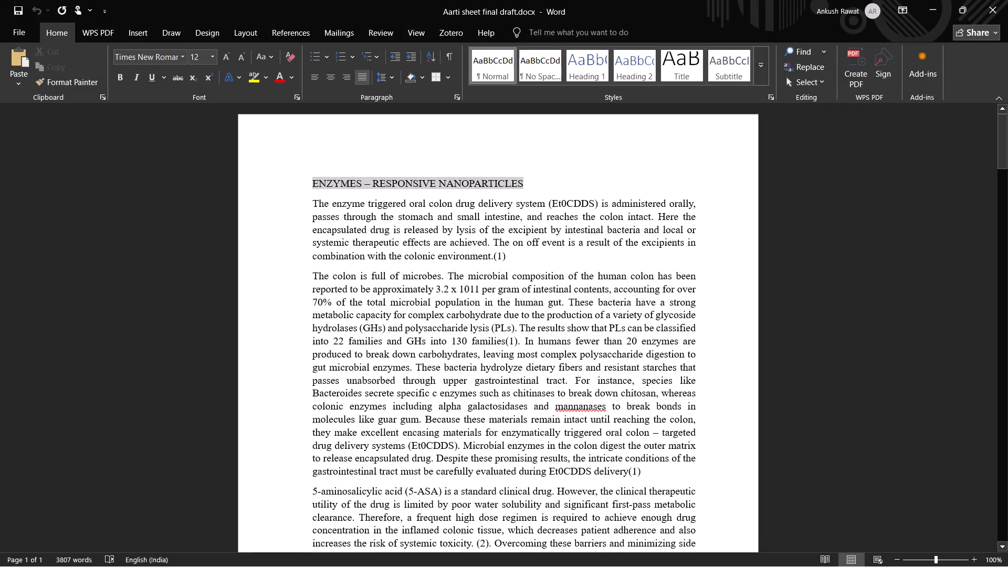
left_click(445, 35)
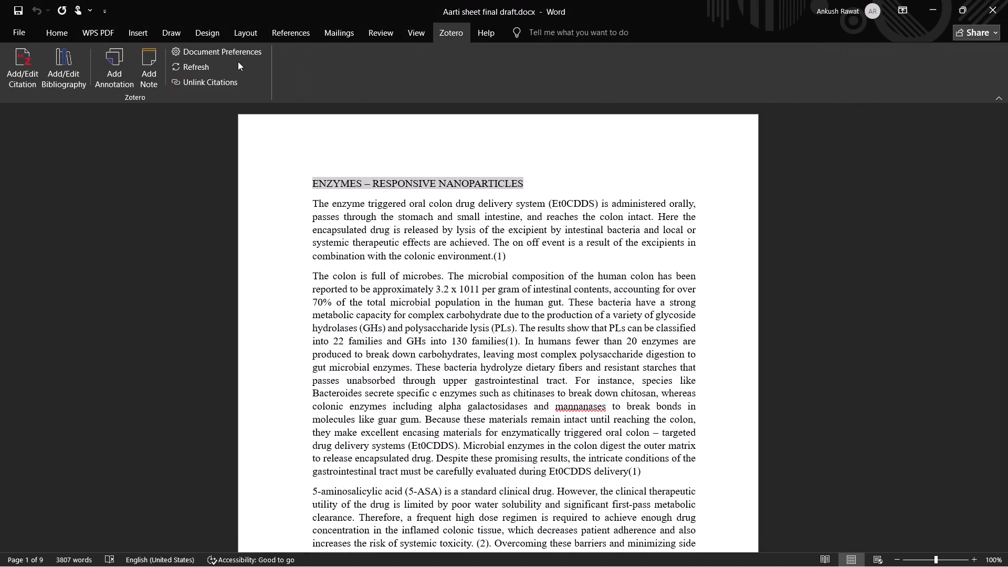
left_click(16, 64)
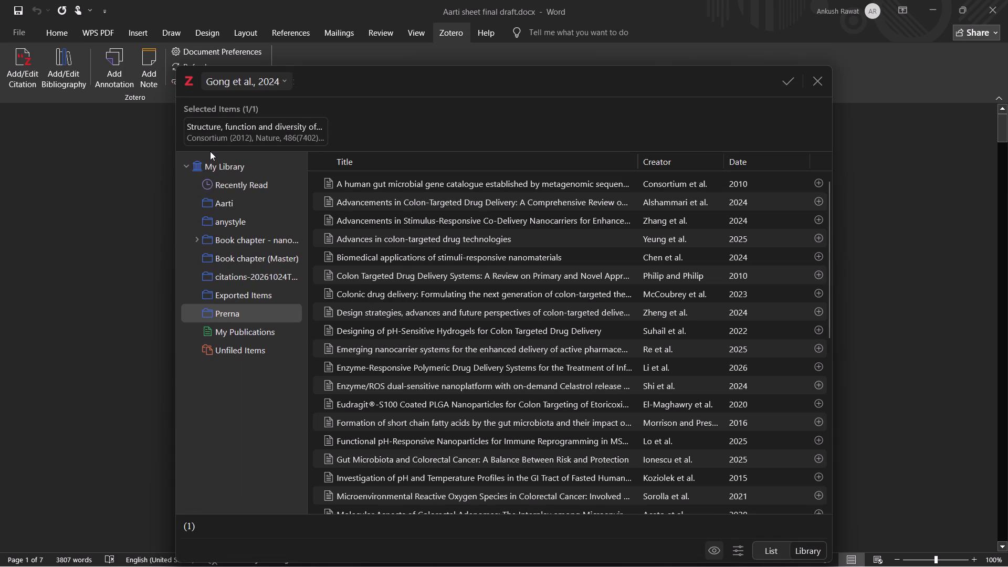
left_click(806, 85)
left_click(814, 83)
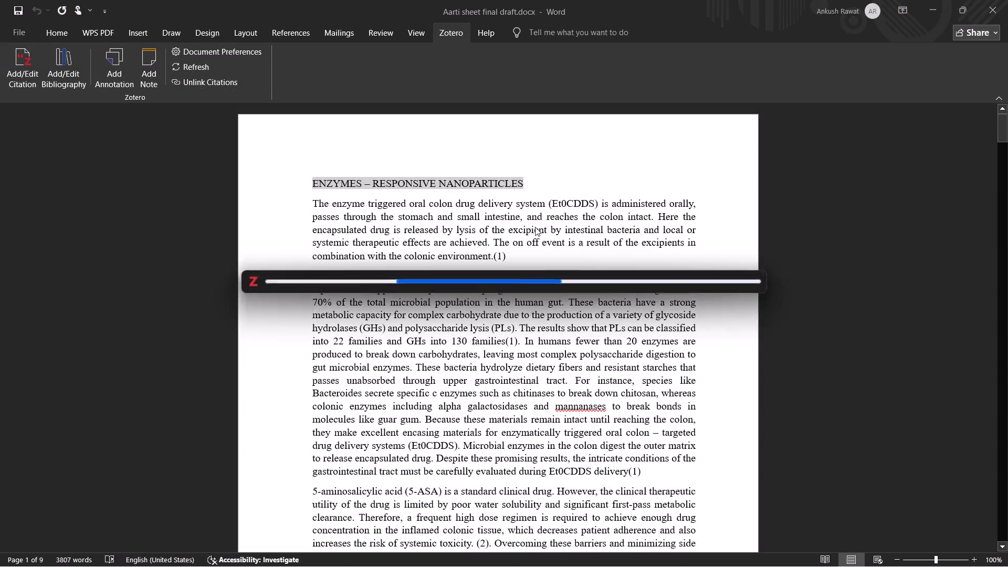
scroll(453, 234, "down", 3)
scroll(453, 234, "up", 1)
left_click(510, 276)
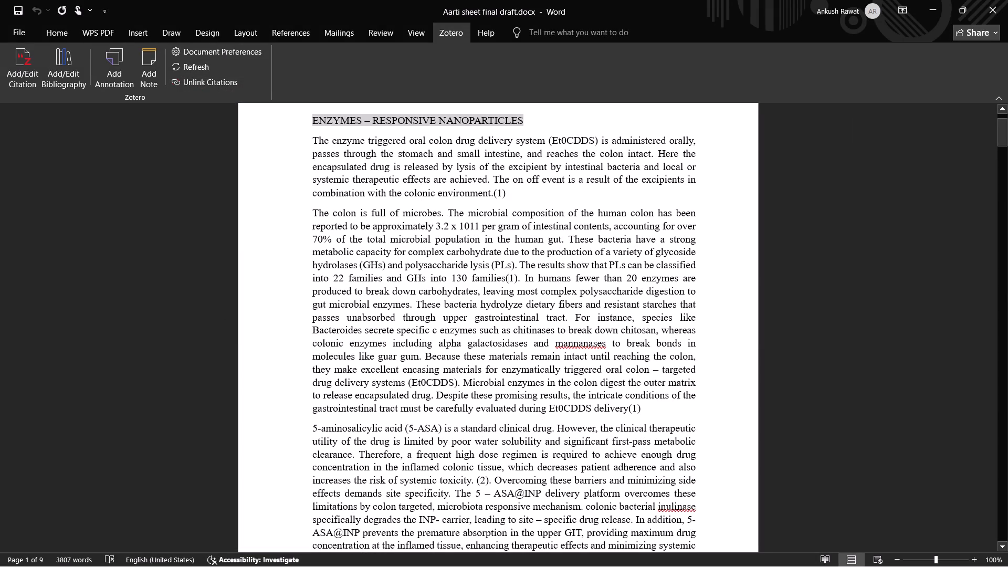
left_click(14, 71)
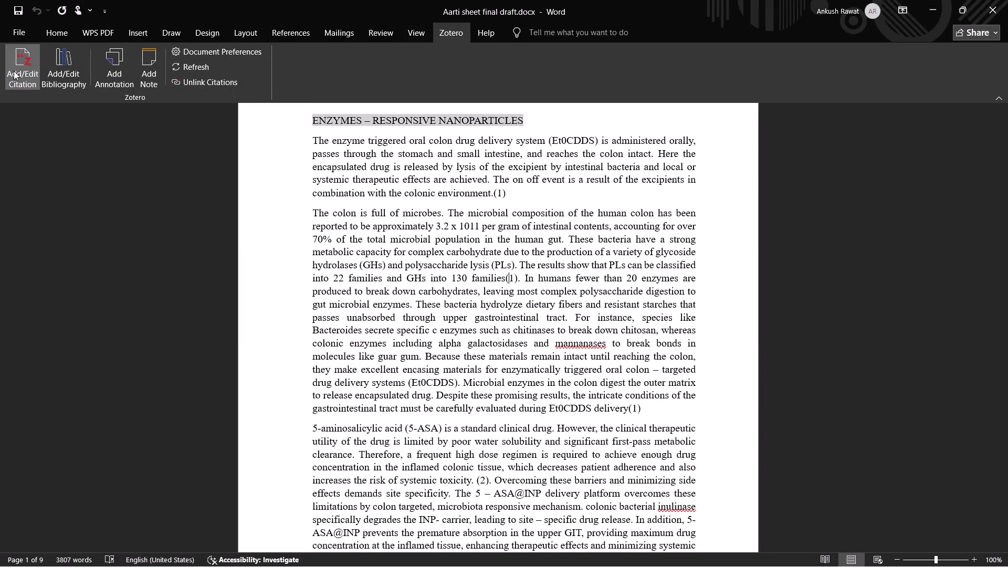
left_click(812, 84)
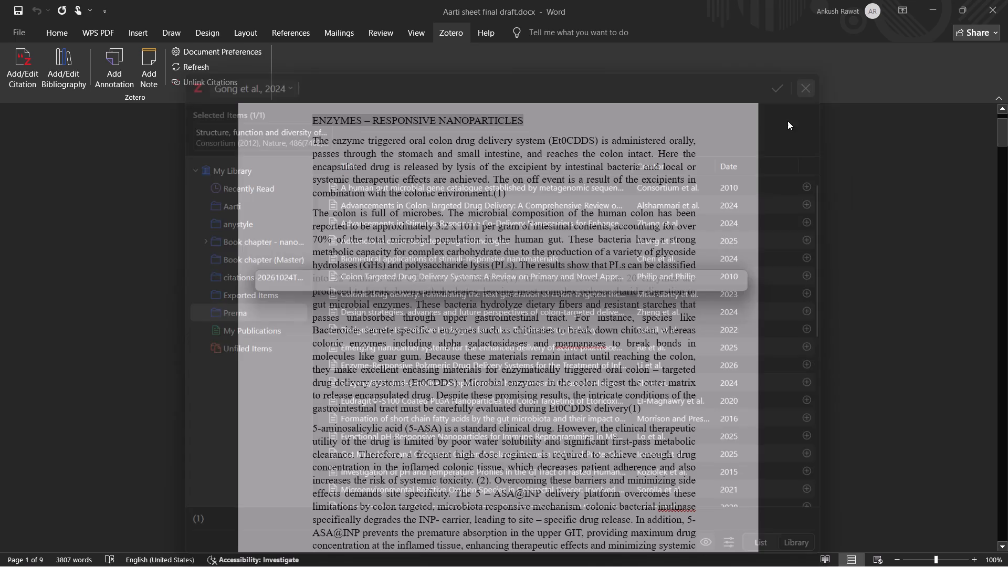
Inspect the Zotero citations ending the second paragraph and the 5-aminosalicylic acid paragraph, closing each without changes.
scroll(548, 294, "down", 4)
left_click(635, 285)
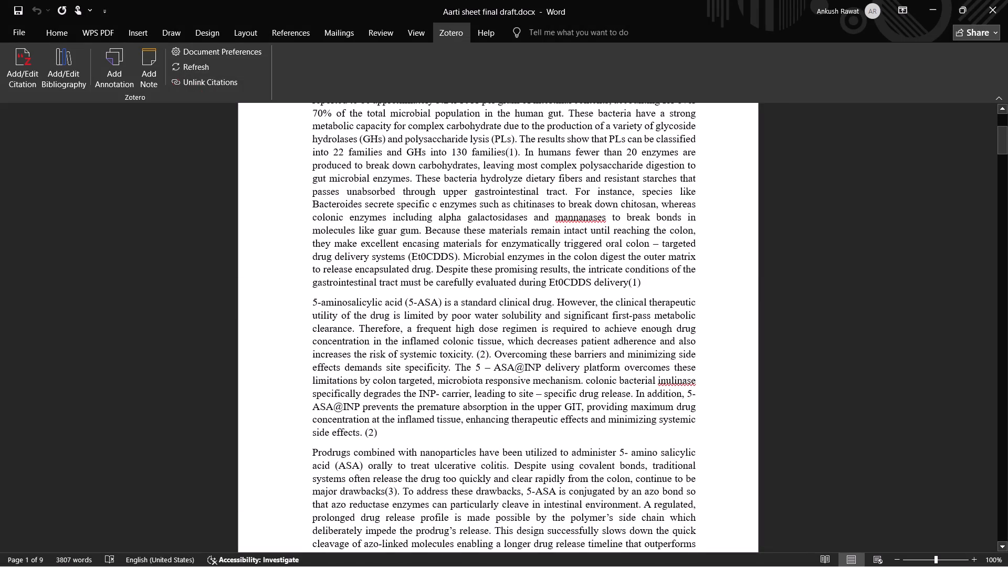
left_click(23, 58)
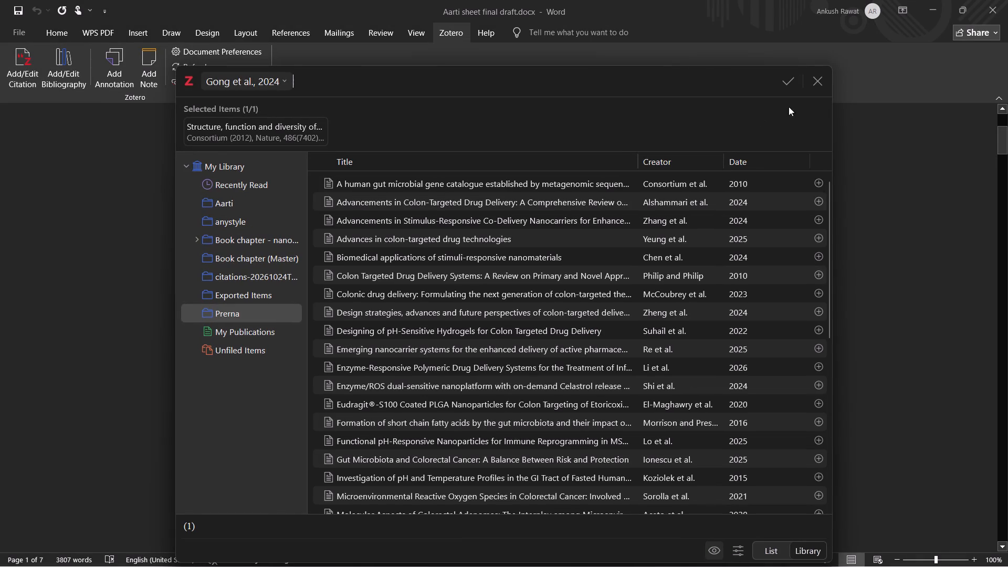
left_click(823, 88)
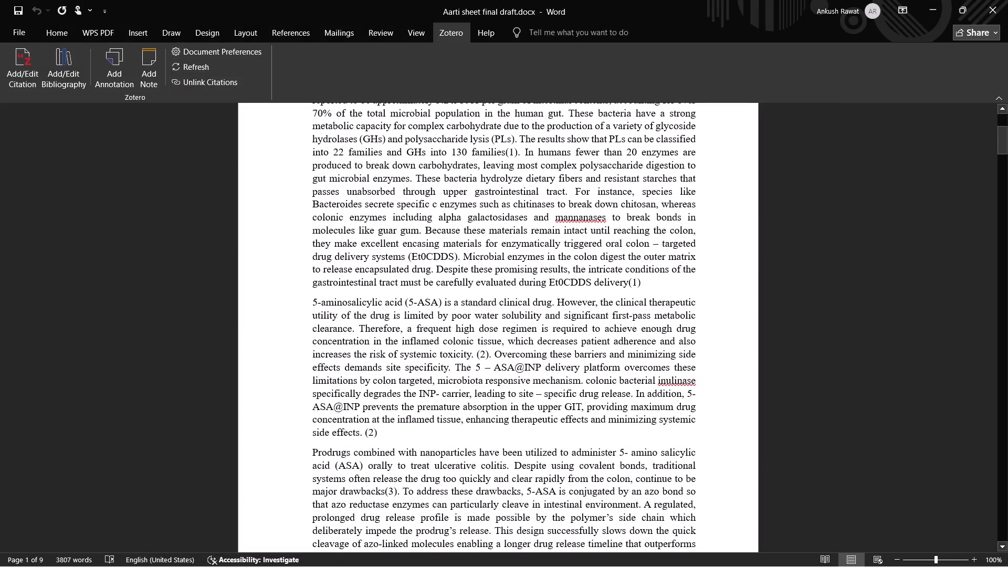
left_click(371, 432)
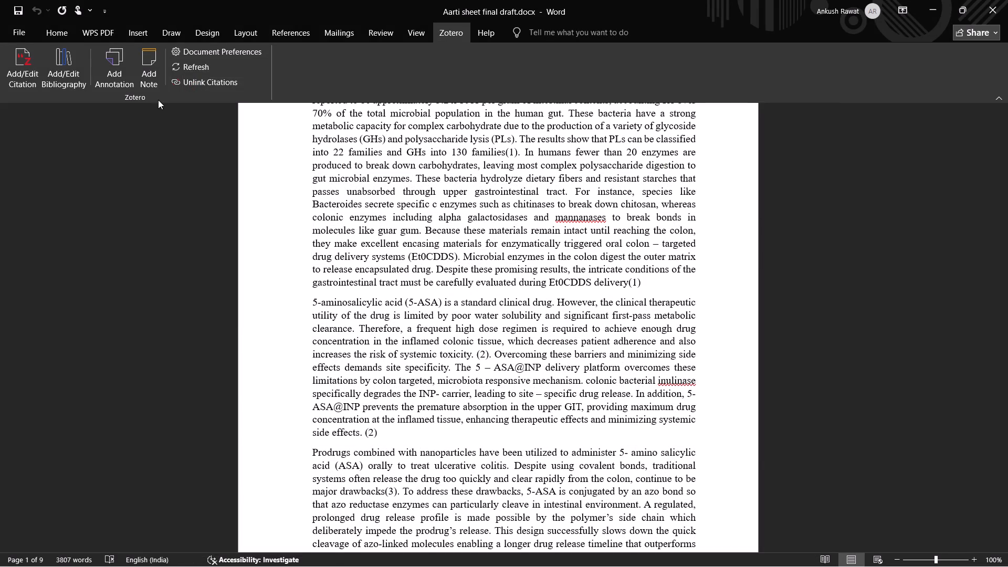
left_click(19, 62)
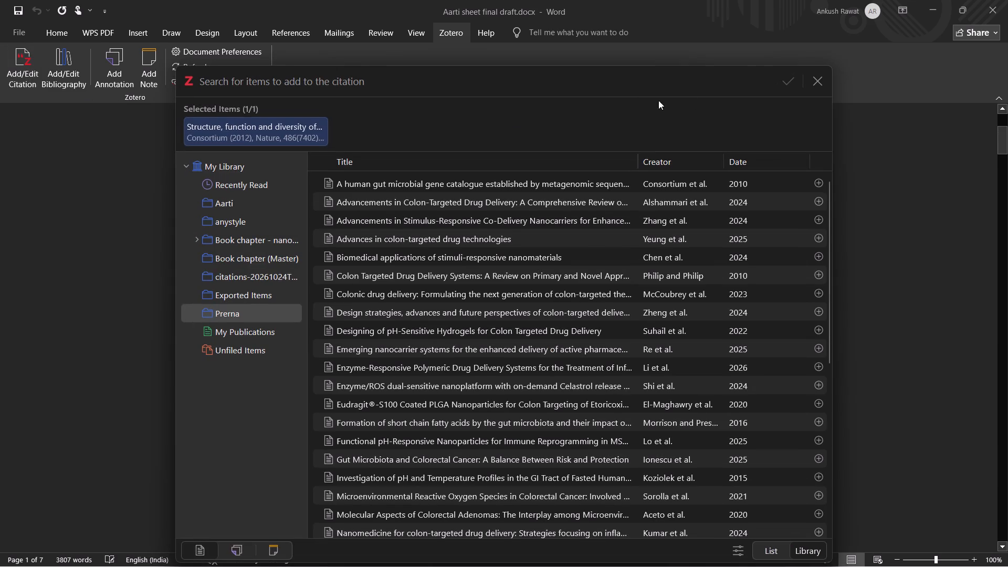
left_click(819, 85)
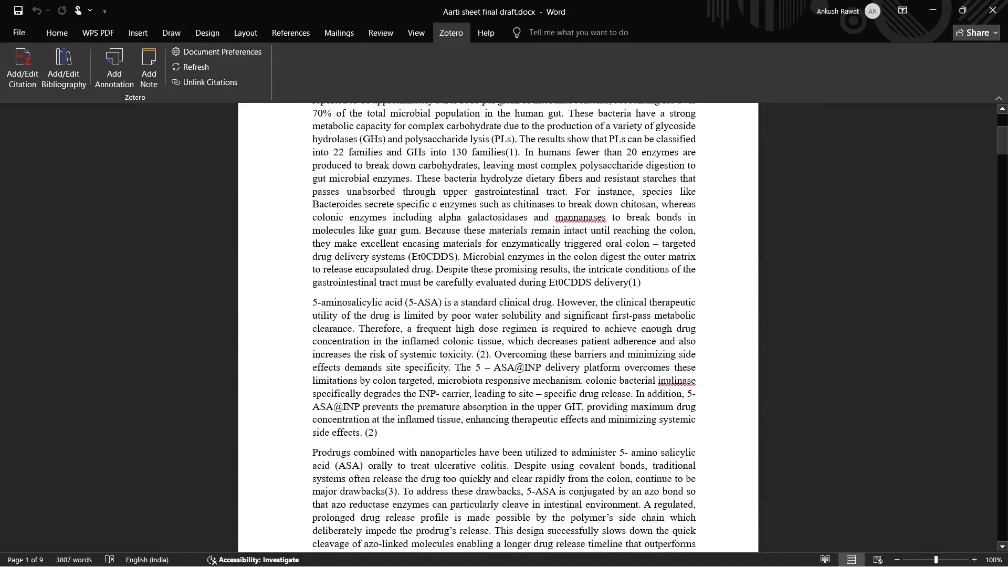
Recheck the Zotero citation at the end of the first paragraph and close it without changes.
scroll(385, 325, "up", 3)
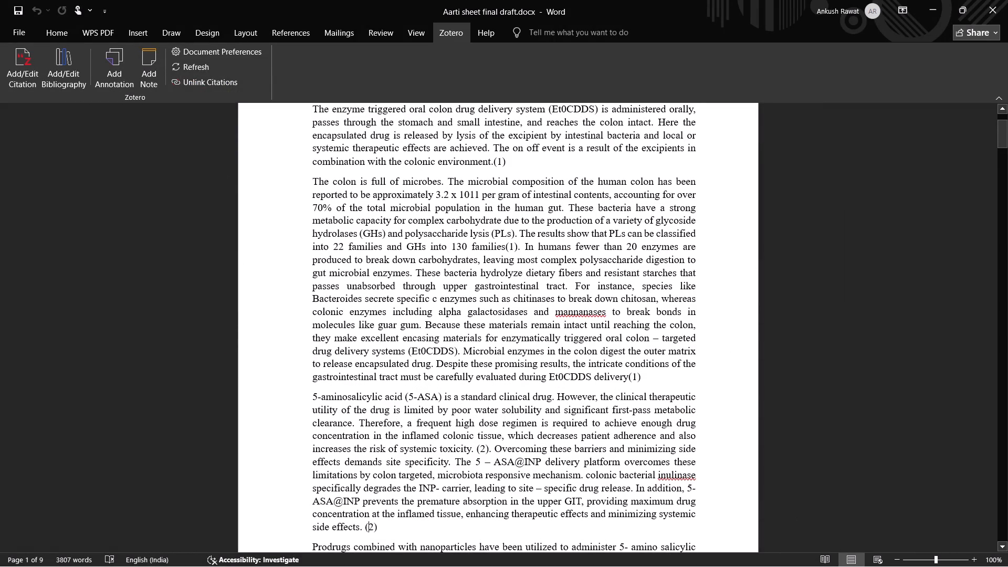
left_click(503, 163)
left_click(11, 53)
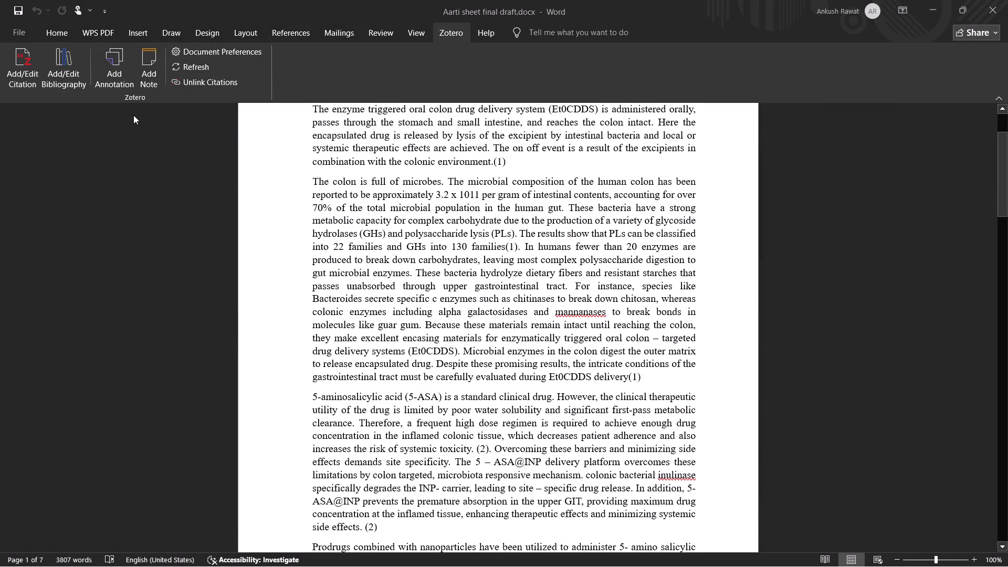
left_click(818, 79)
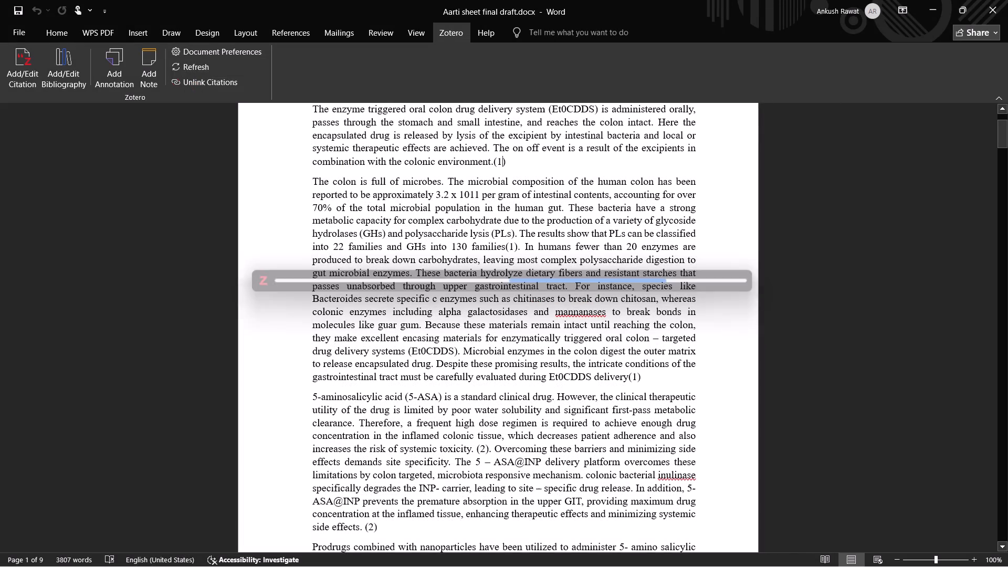
scroll(504, 316, "down", 1)
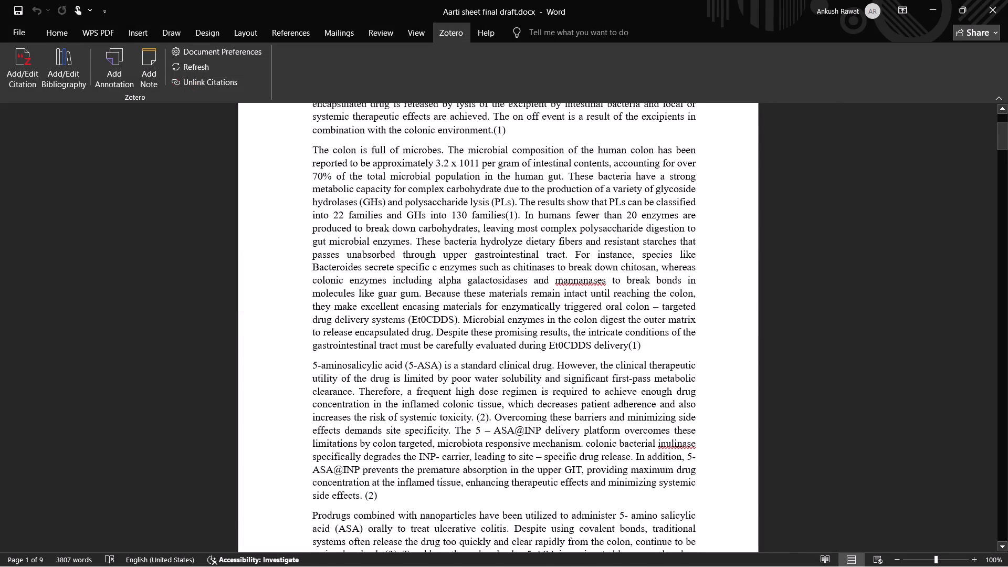
Inspect the Zotero citations after "systemic toxicity" and "side effects" in the 5-aminosalicylic acid paragraph, closing each without changes.
scroll(482, 323, "down", 1)
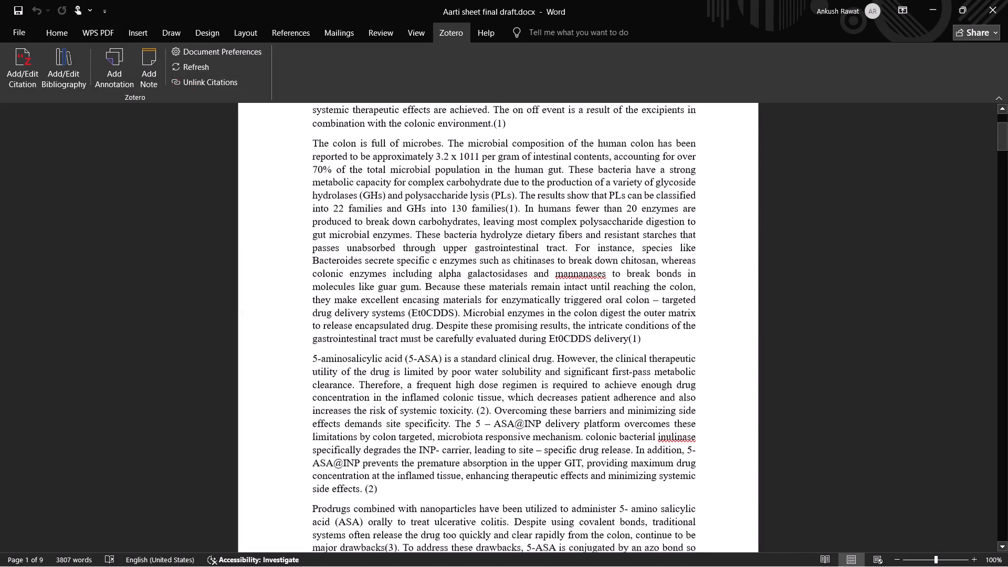
left_click(485, 382)
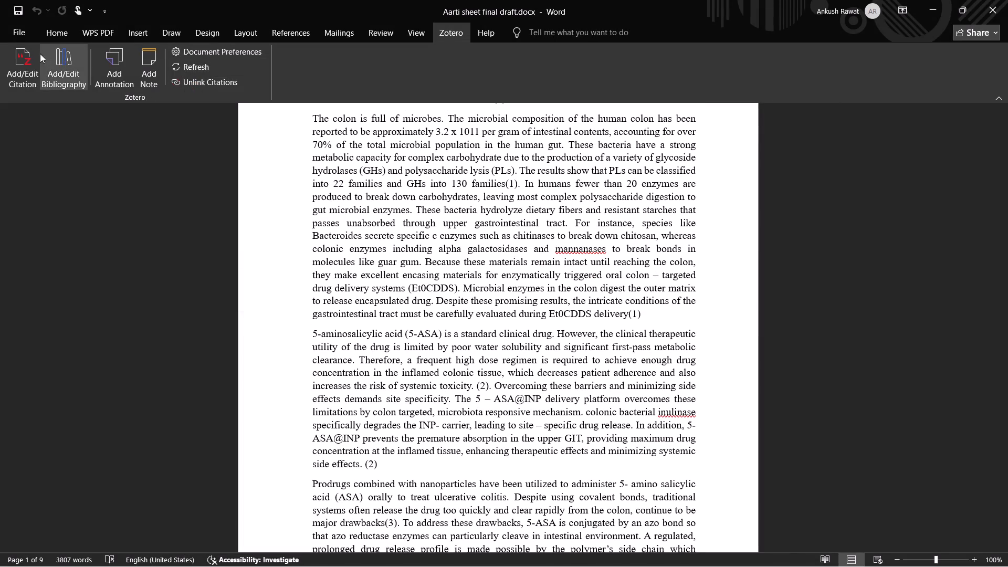
left_click(31, 67)
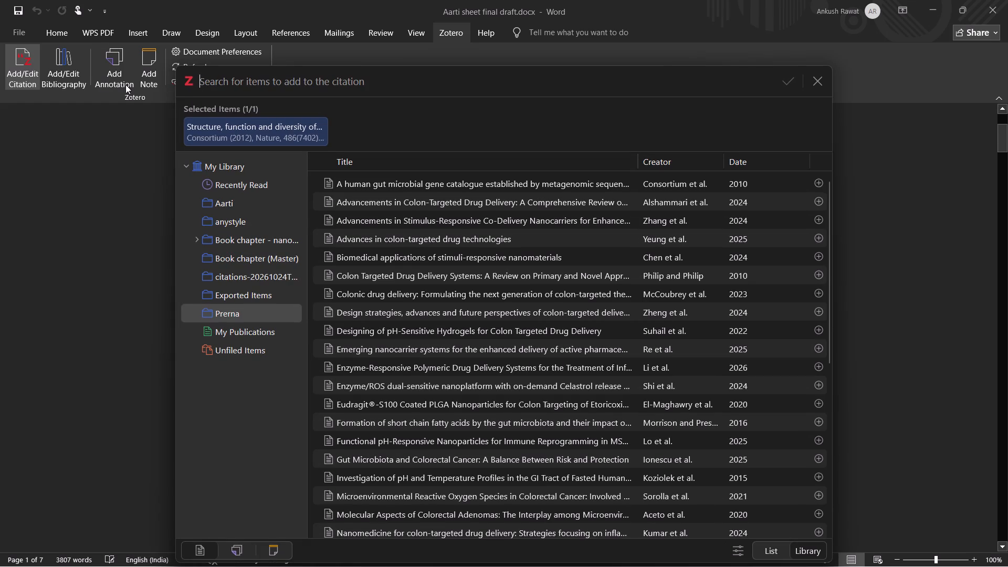
left_click(815, 86)
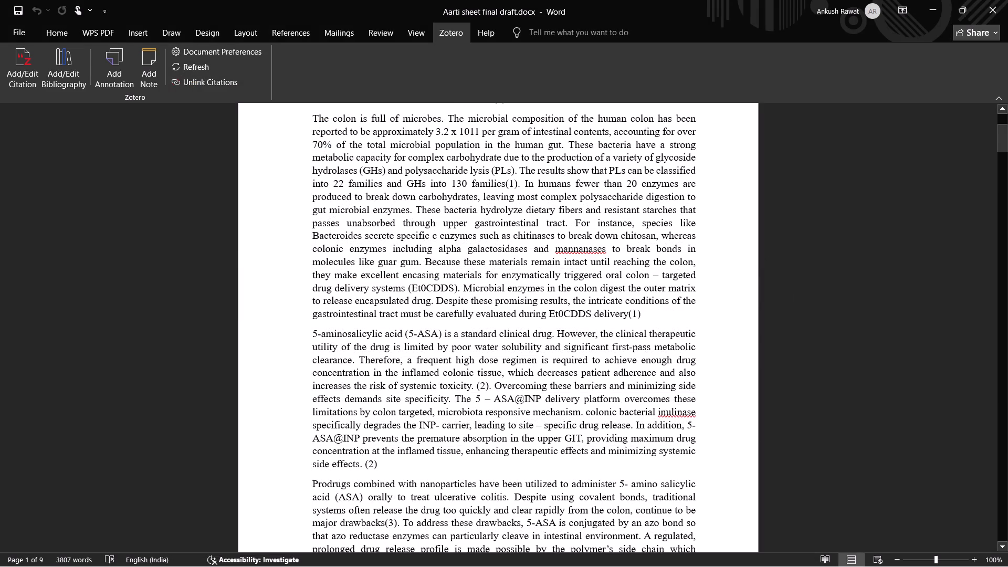
scroll(580, 195, "down", 2)
left_click(376, 399)
left_click(371, 397)
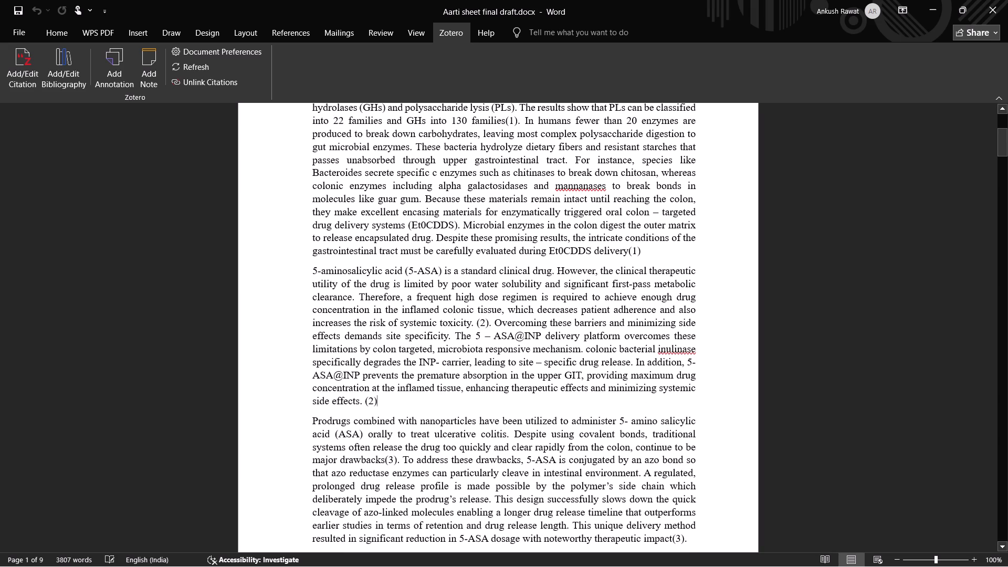
left_click(18, 61)
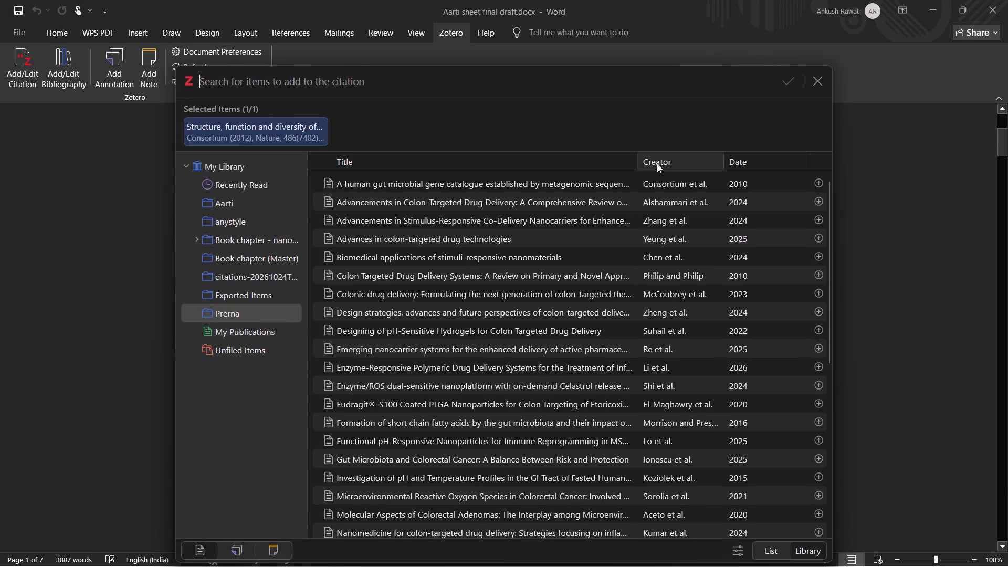
left_click(811, 85)
Inspect the Zotero citation after "major drawbacks" in the prodrugs paragraph and close it without changes.
scroll(489, 349, "down", 2)
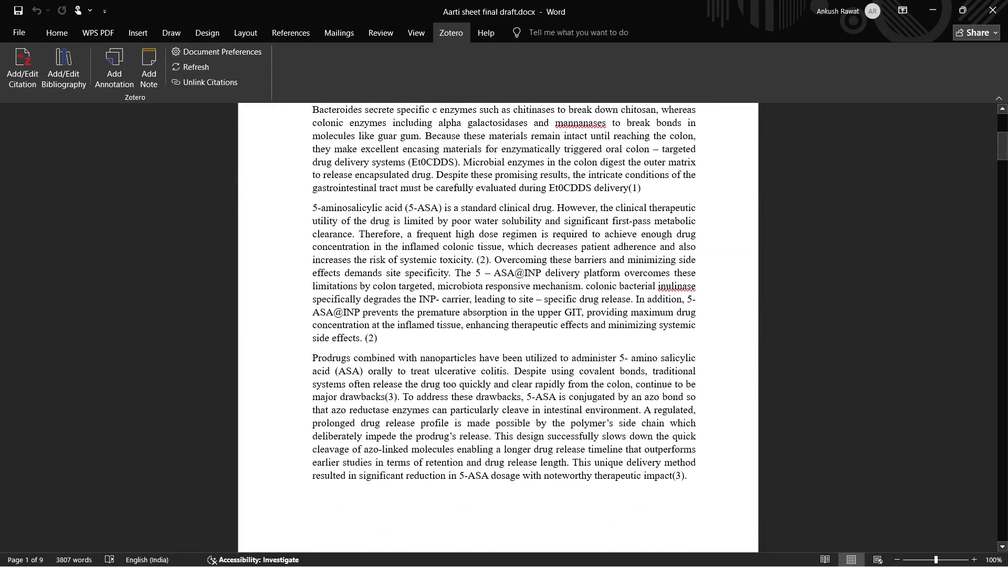
scroll(478, 364, "up", 1)
scroll(478, 365, "down", 4)
scroll(510, 363, "up", 1)
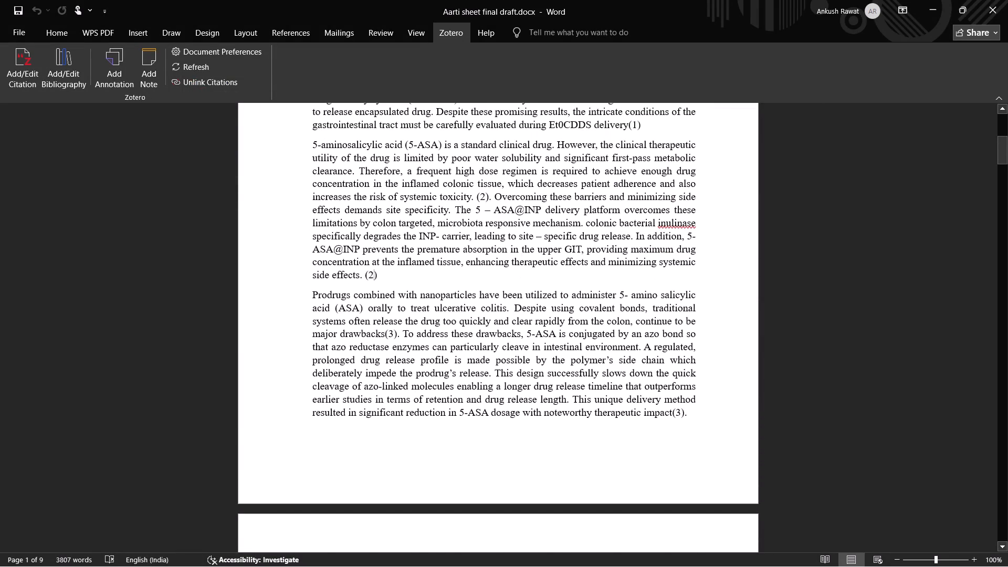
scroll(512, 359, "down", 5)
left_click(393, 173)
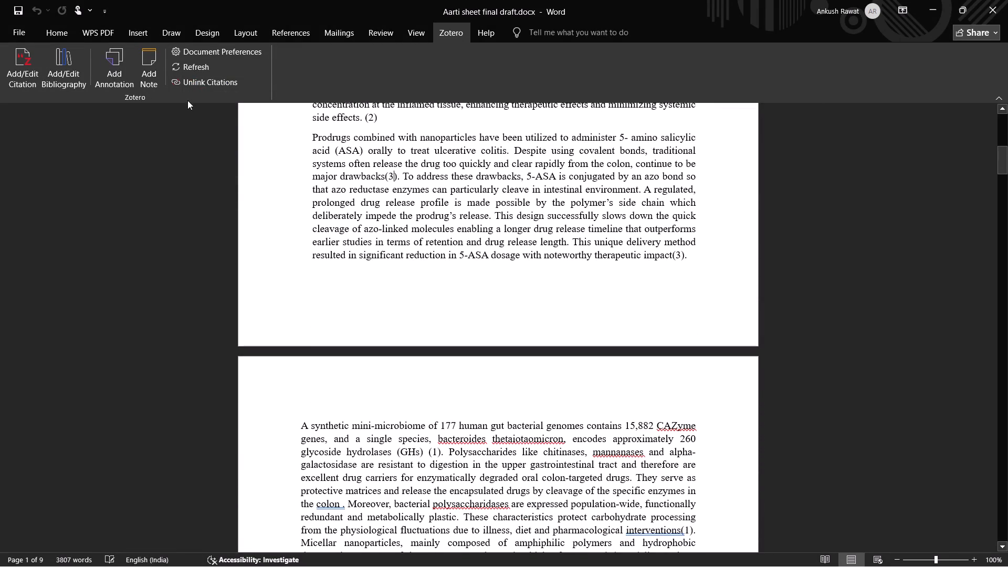
left_click(27, 63)
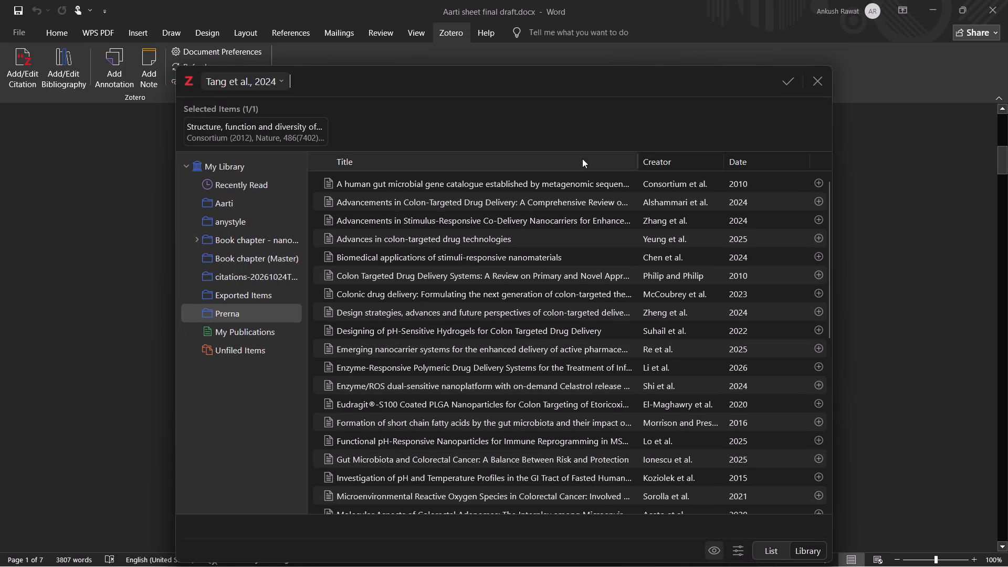
left_click(824, 76)
Inspect the Zotero citation after "clinical efficacy in cancer therapy" on page 2 and close it without changes.
scroll(563, 295, "down", 1)
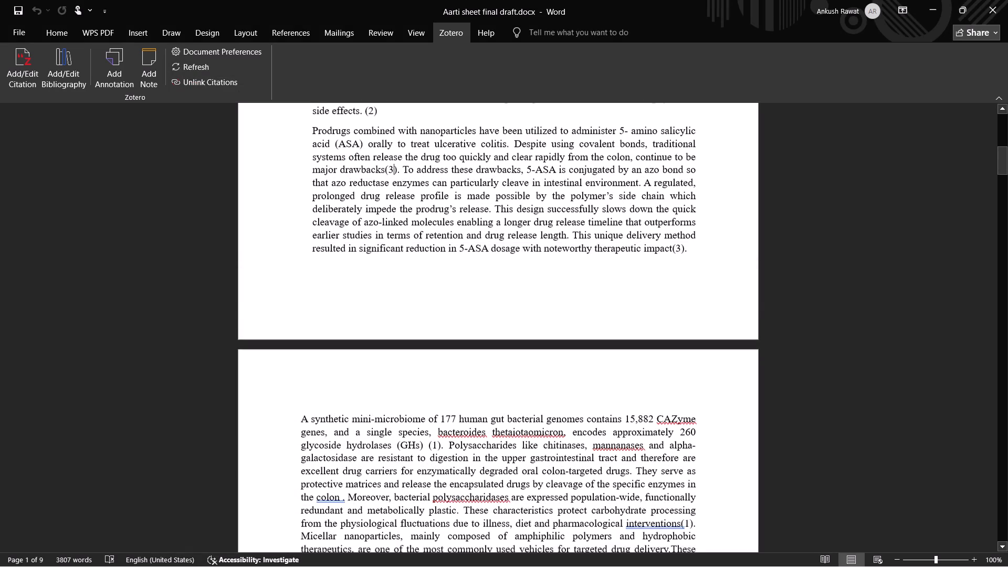
scroll(563, 295, "down", 5)
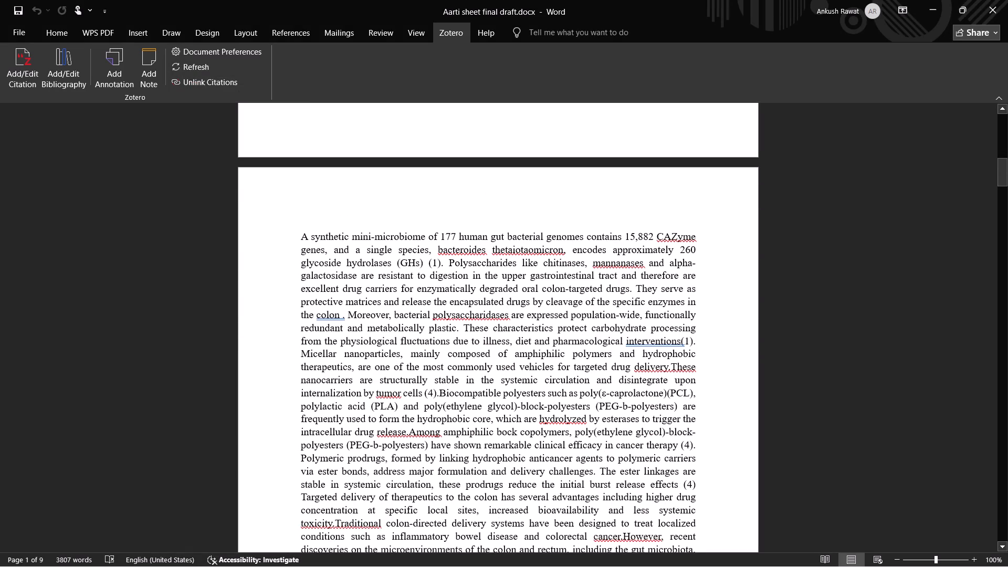
left_click(689, 445)
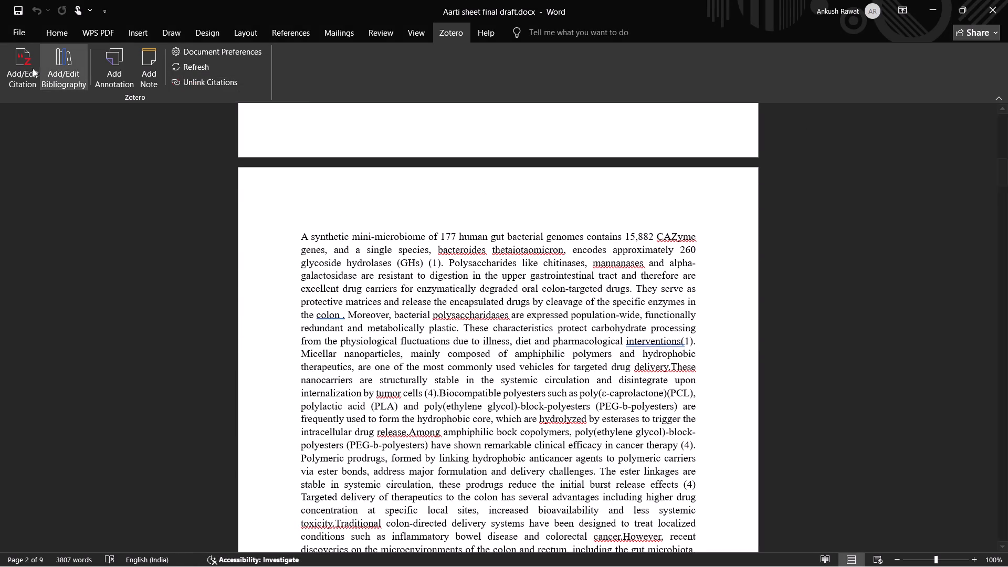
left_click(24, 64)
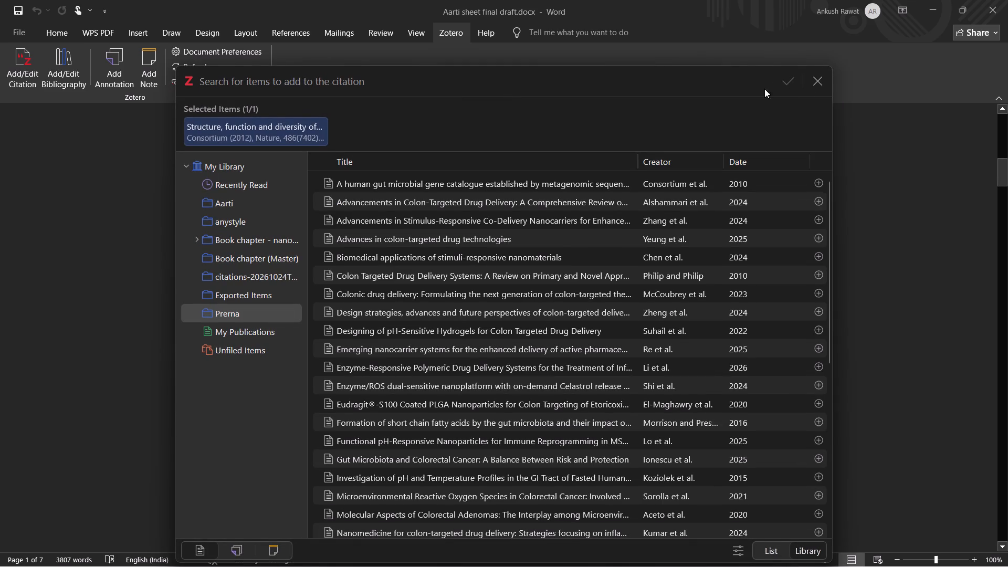
left_click(815, 88)
Inspect the Zotero citation after "reduce the initial burst release effects" and close it without changes.
scroll(566, 352, "down", 4)
scroll(587, 355, "up", 1)
scroll(589, 355, "down", 1)
scroll(591, 356, "up", 1)
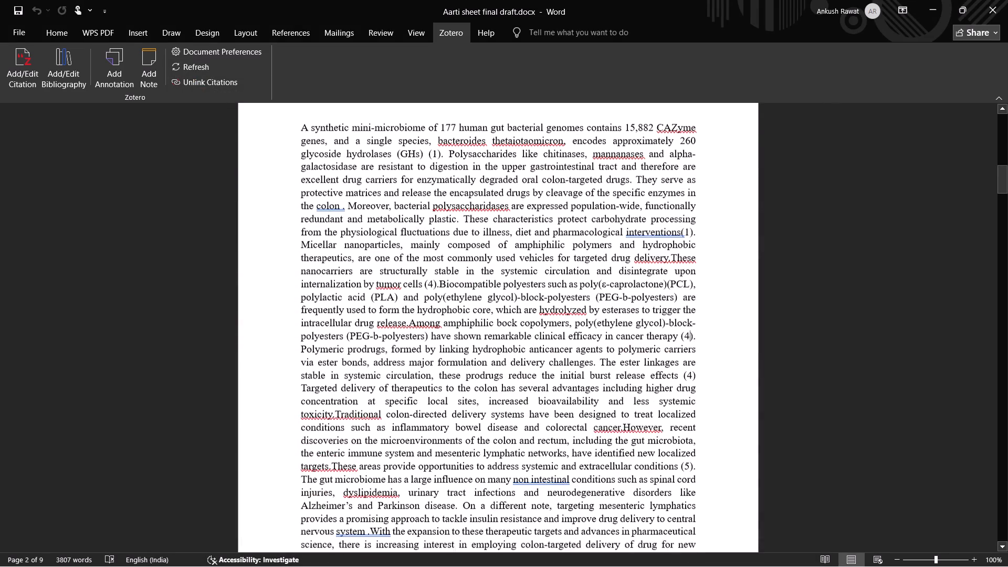
left_click(692, 387)
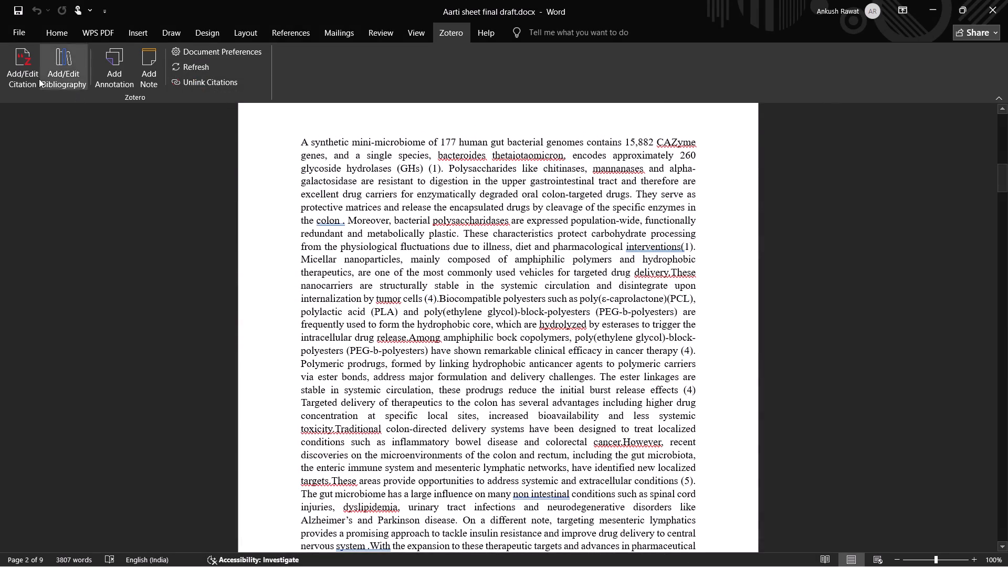
left_click(28, 64)
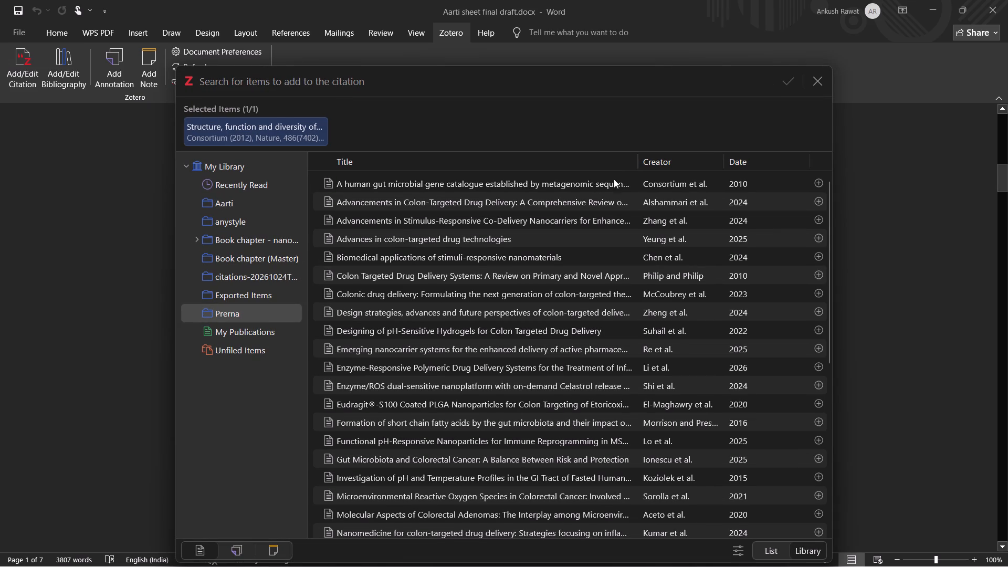
left_click(817, 84)
Inspect the Zotero citation after "systemic and extracellular conditions" and close it without changes.
scroll(610, 369, "down", 2)
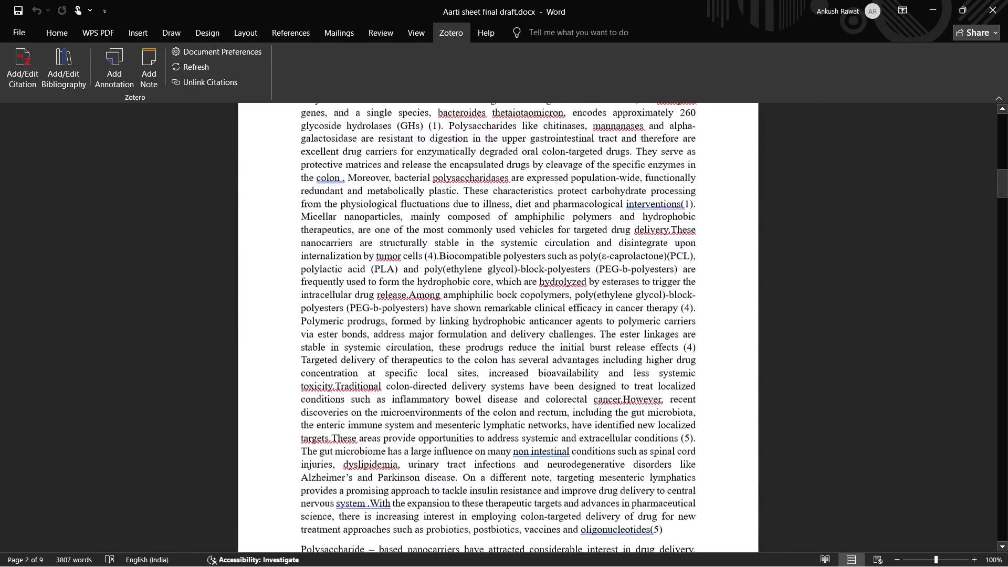
scroll(610, 369, "down", 4)
left_click(687, 290)
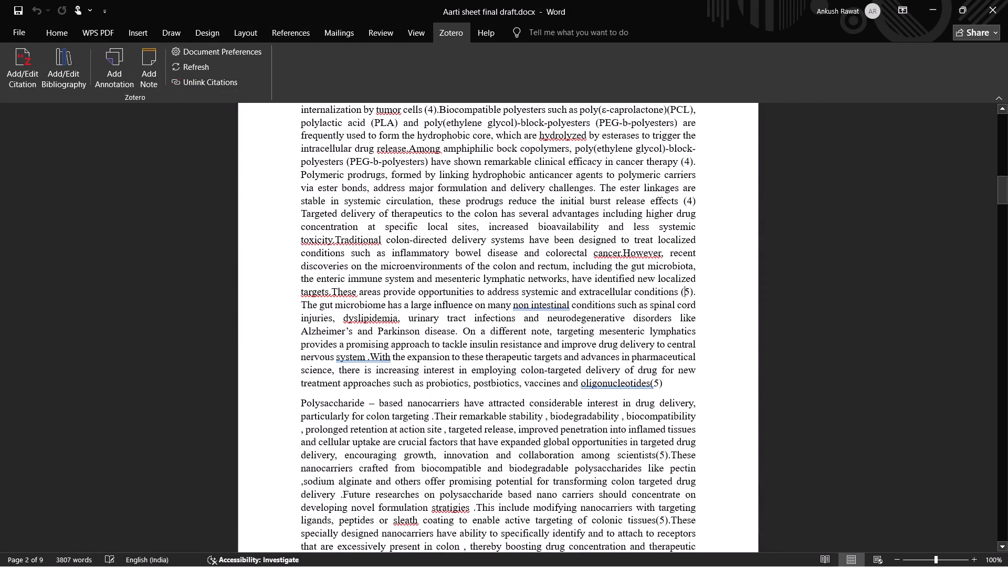
left_click(12, 55)
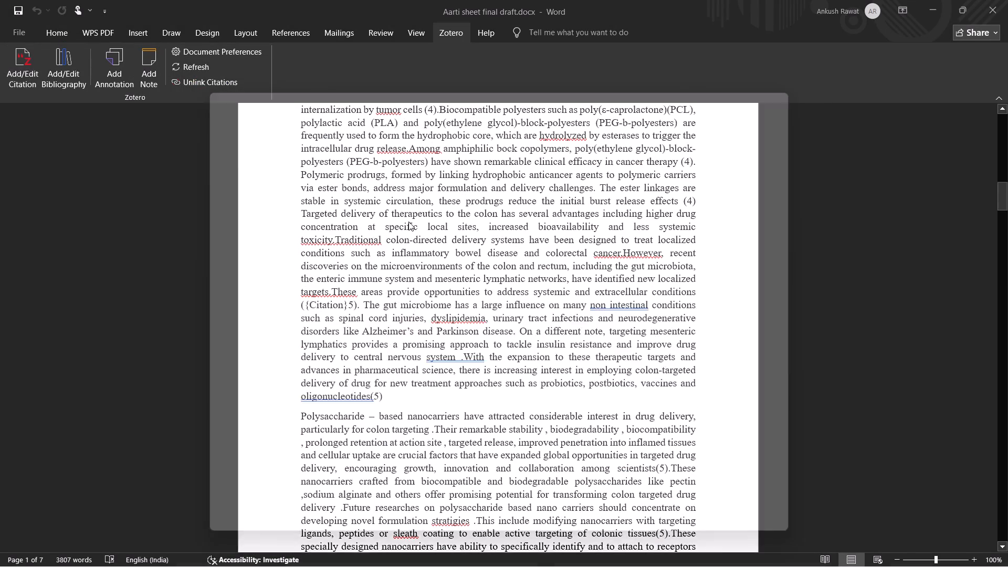
left_click(816, 80)
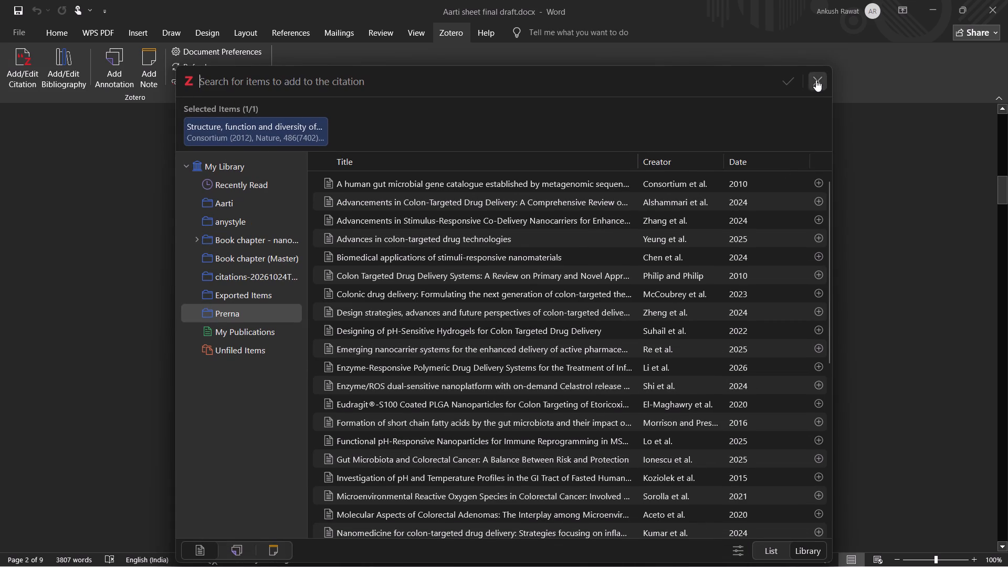
Inspect the Zotero citation after "collaboration among scientists" in the polysaccharide-based nanocarriers paragraph and close it without changes.
scroll(573, 389, "down", 1)
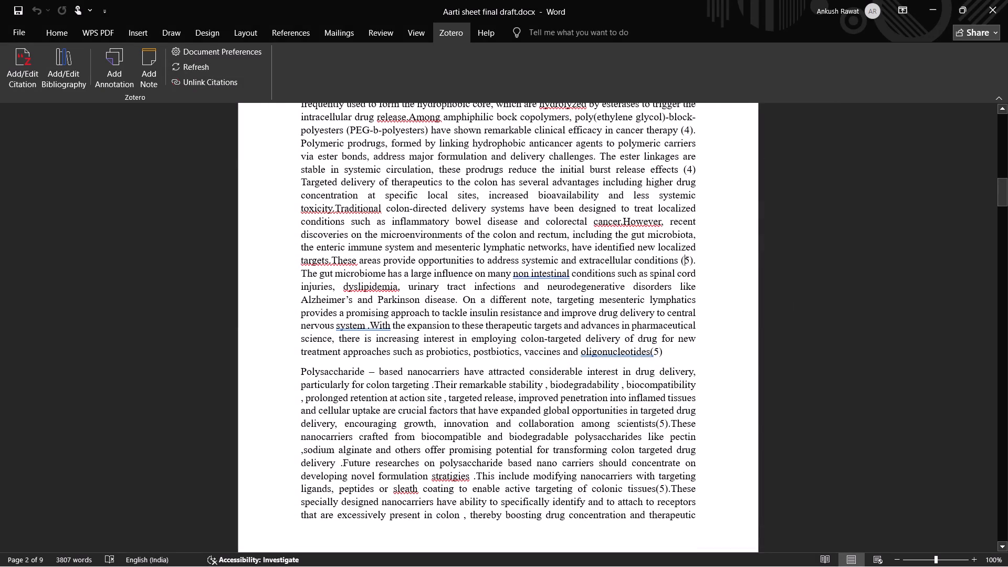
scroll(647, 380, "down", 2)
left_click(665, 358)
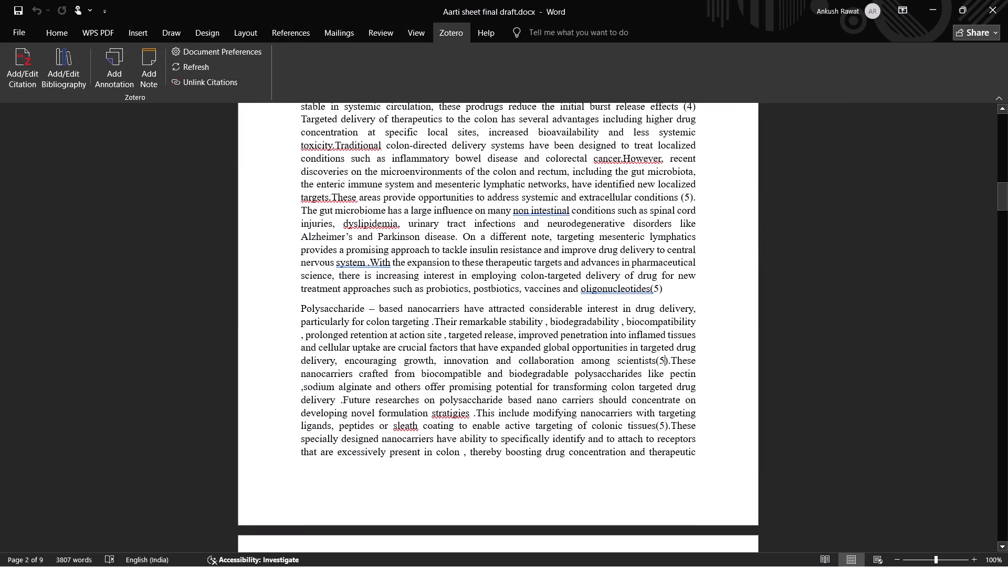
scroll(646, 401, "down", 2)
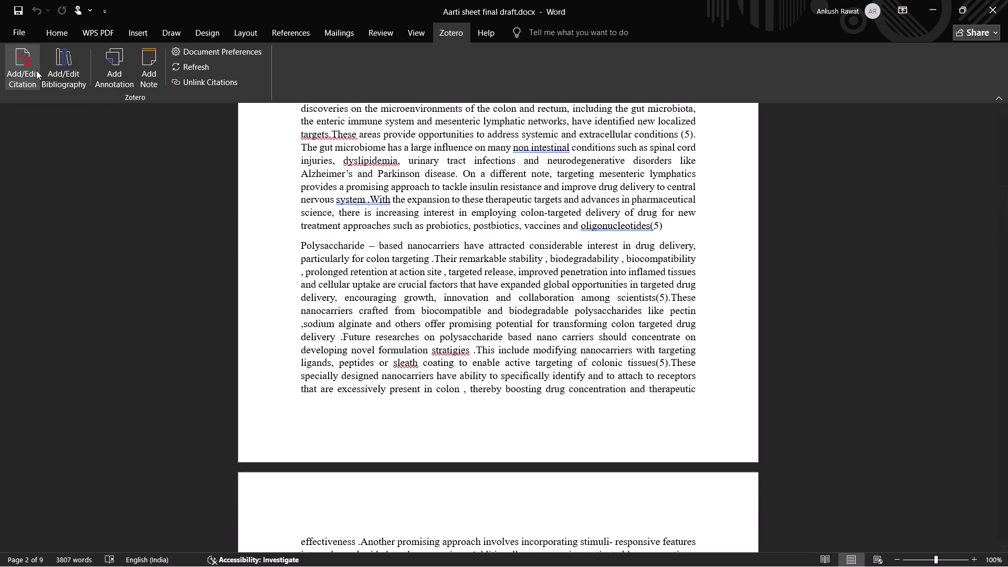
left_click(37, 67)
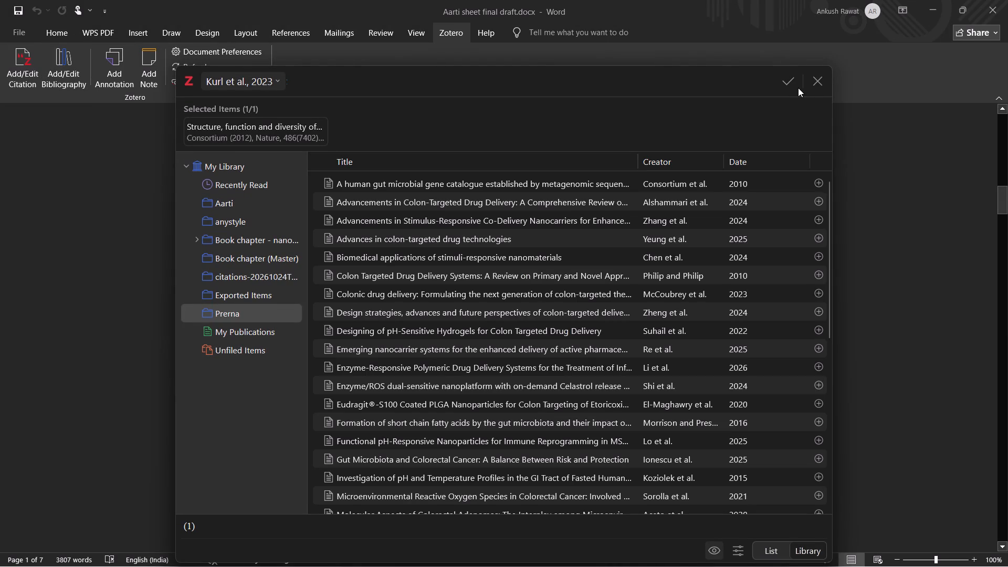
left_click(814, 82)
Inspect the Zotero citation after "targeted colon drug delivery", just above the ROS-responsive nanoparticles heading, and close it without changes.
scroll(610, 338, "down", 2)
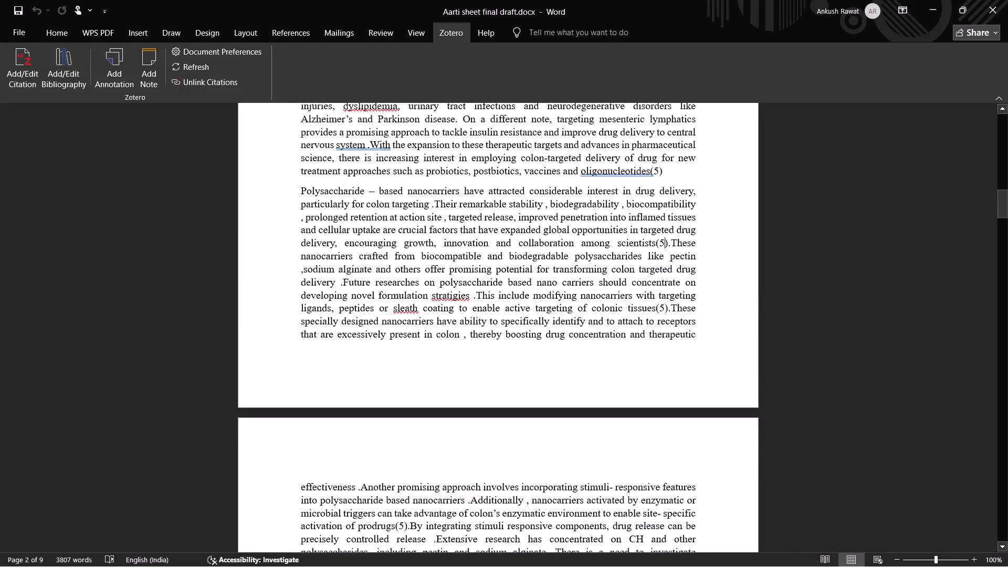
scroll(608, 339, "down", 8)
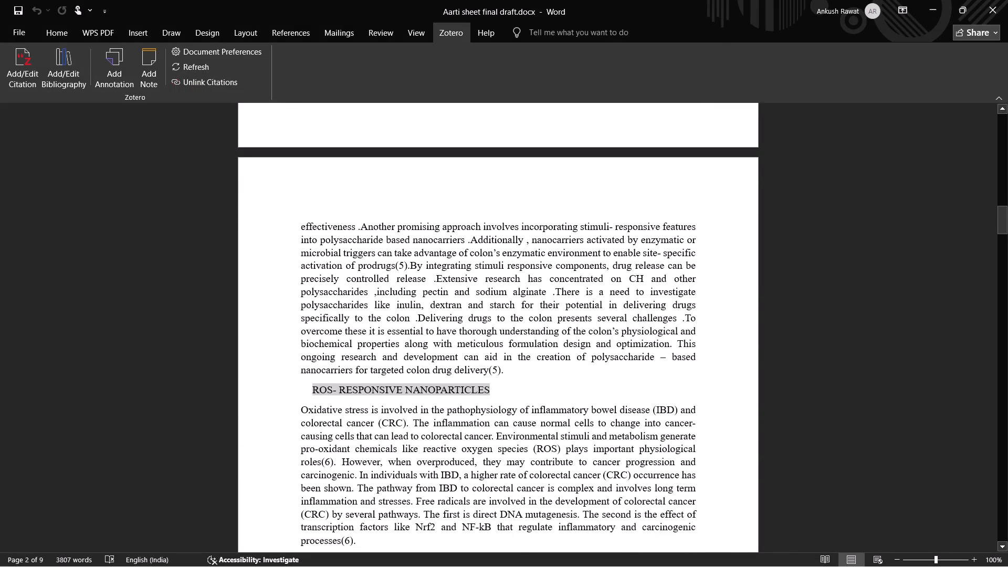
left_click(492, 366)
left_click(25, 52)
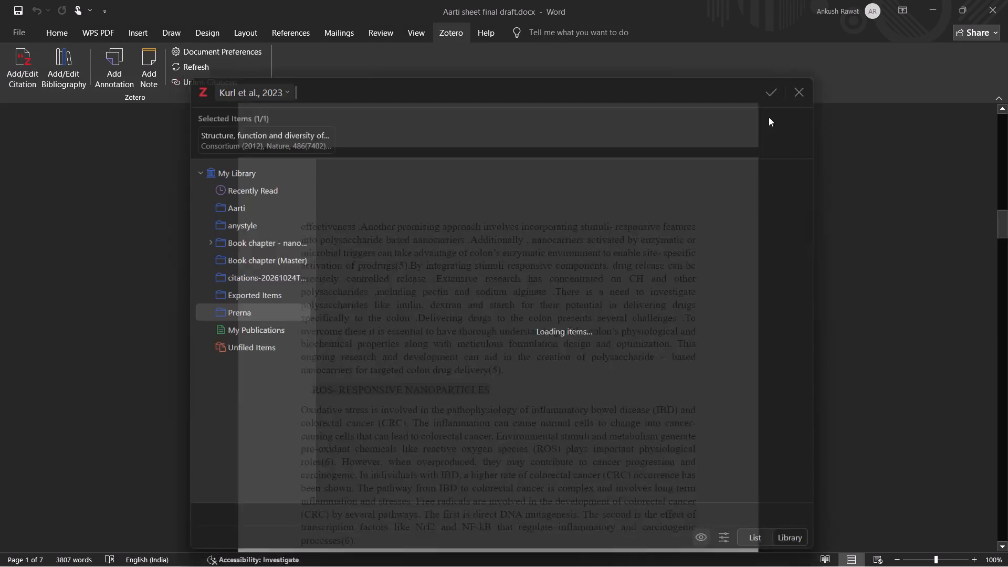
left_click(825, 83)
Inspect the Zotero citation after "important physiological roles" in the first ROS-responsive nanoparticles paragraph and close it without changes.
scroll(588, 299, "down", 2)
scroll(585, 300, "up", 1)
scroll(584, 300, "down", 4)
scroll(580, 301, "up", 1)
scroll(580, 301, "down", 3)
scroll(579, 302, "up", 1)
scroll(579, 302, "down", 2)
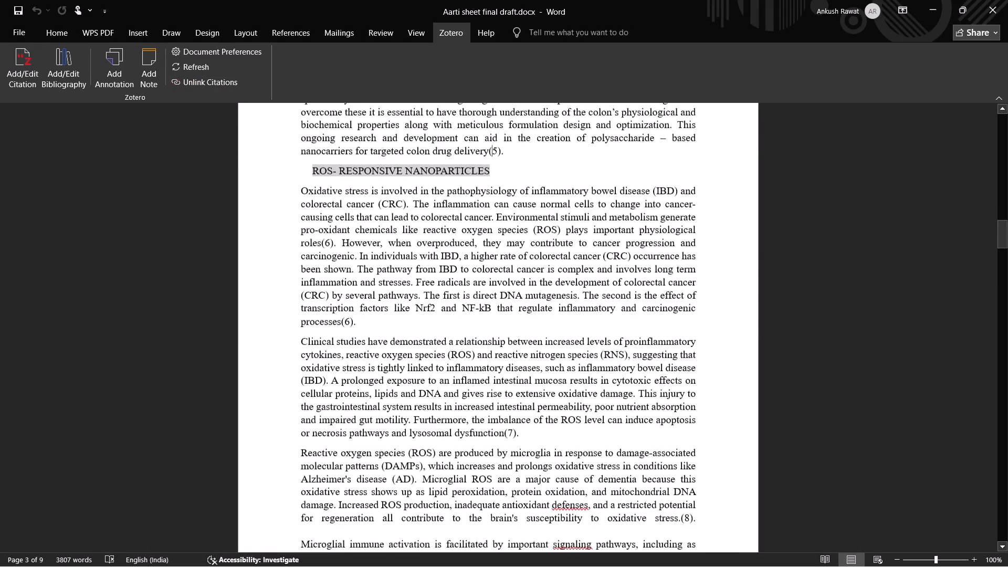
scroll(579, 302, "down", 2)
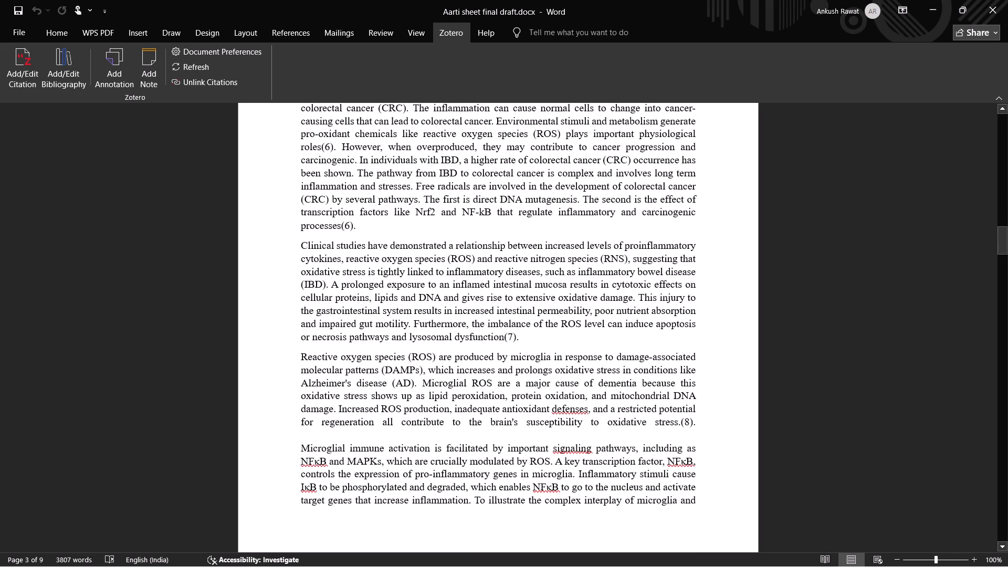
left_click(329, 146)
left_click(28, 58)
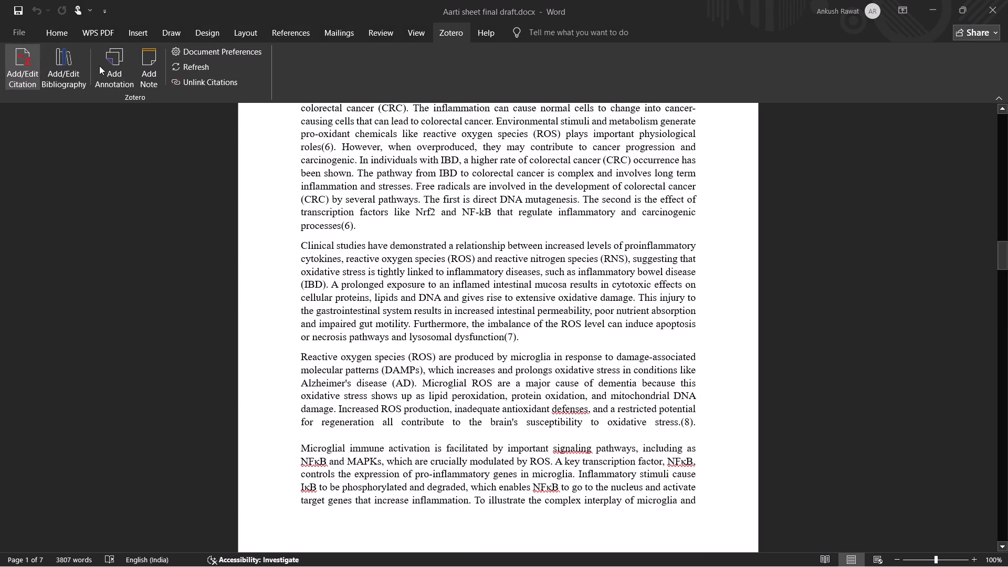
left_click(814, 85)
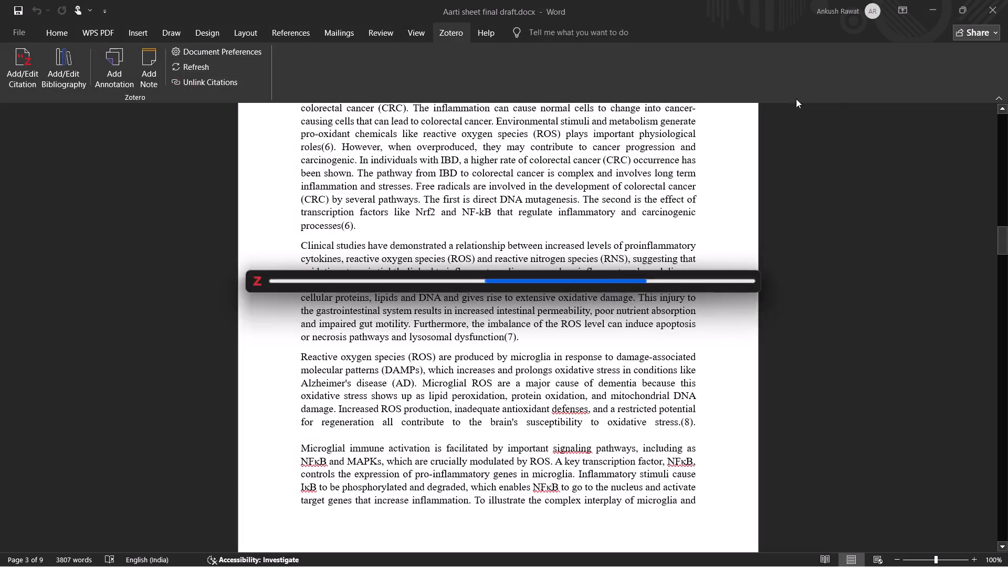
Inspect the Zotero citation after "lysosomal dysfunction" at the end of the clinical studies paragraph and close it without changes.
scroll(484, 274, "down", 4)
left_click(520, 214)
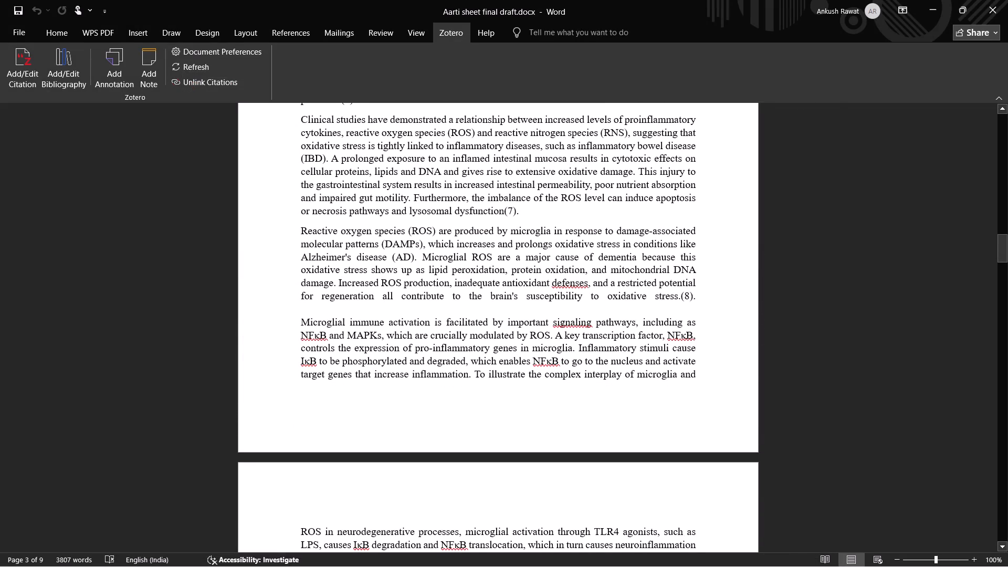
left_click(513, 213)
left_click(30, 50)
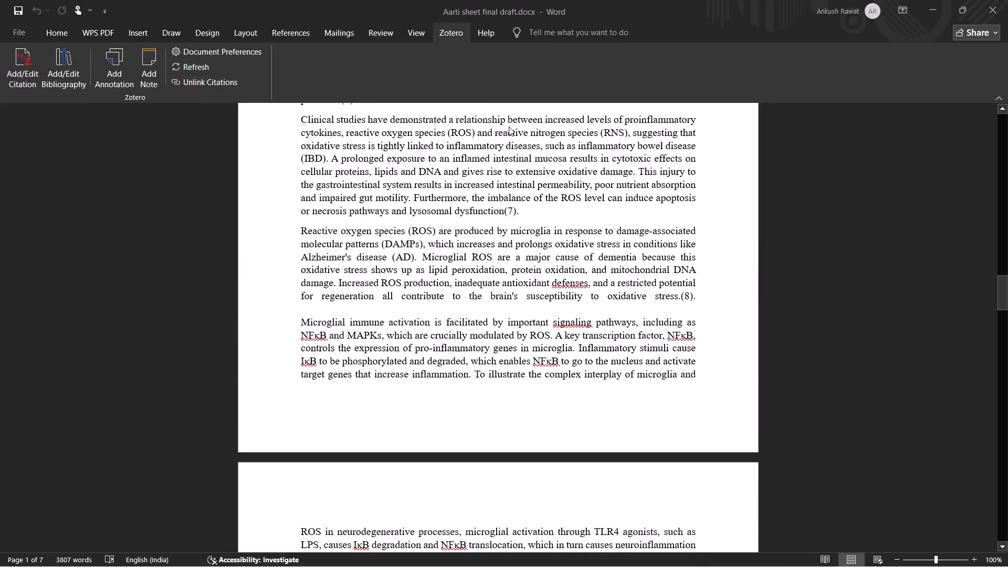
left_click(811, 83)
scroll(564, 250, "down", 2)
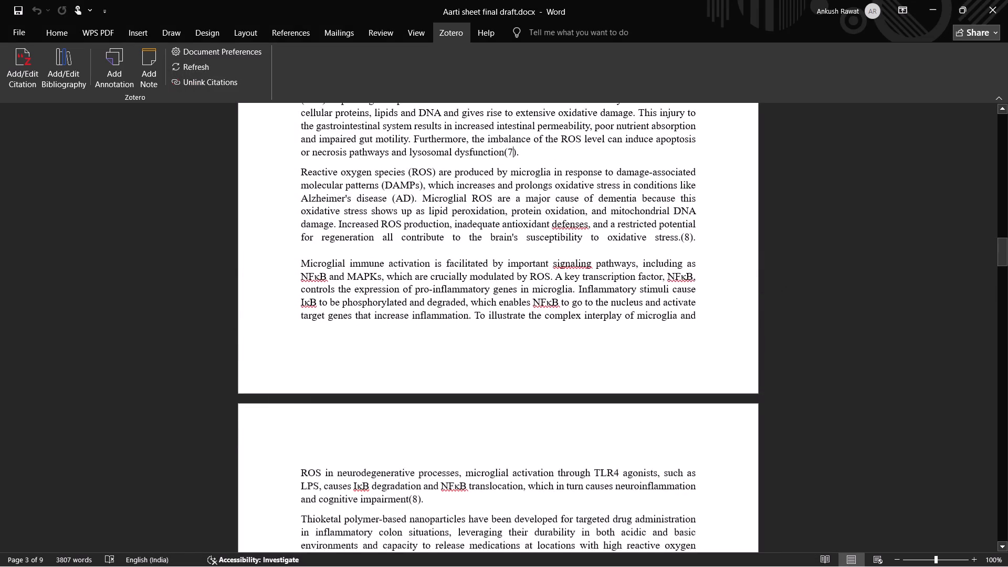
Inspect the Zotero citation after "cognitive impairment" at the end of the microglial immune activation paragraph and close it without changes.
scroll(564, 250, "down", 6)
left_click(417, 299)
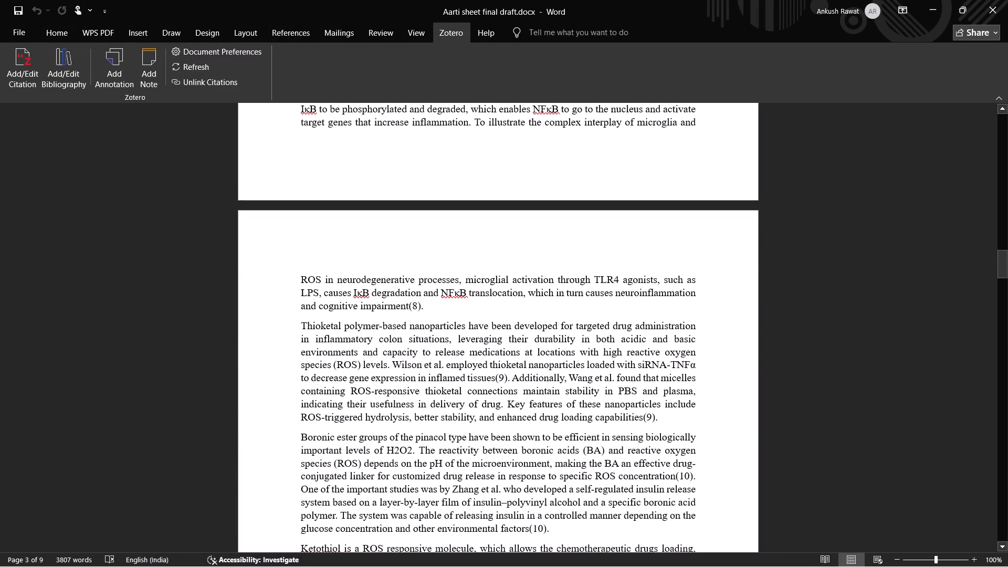
left_click(418, 302)
left_click(19, 69)
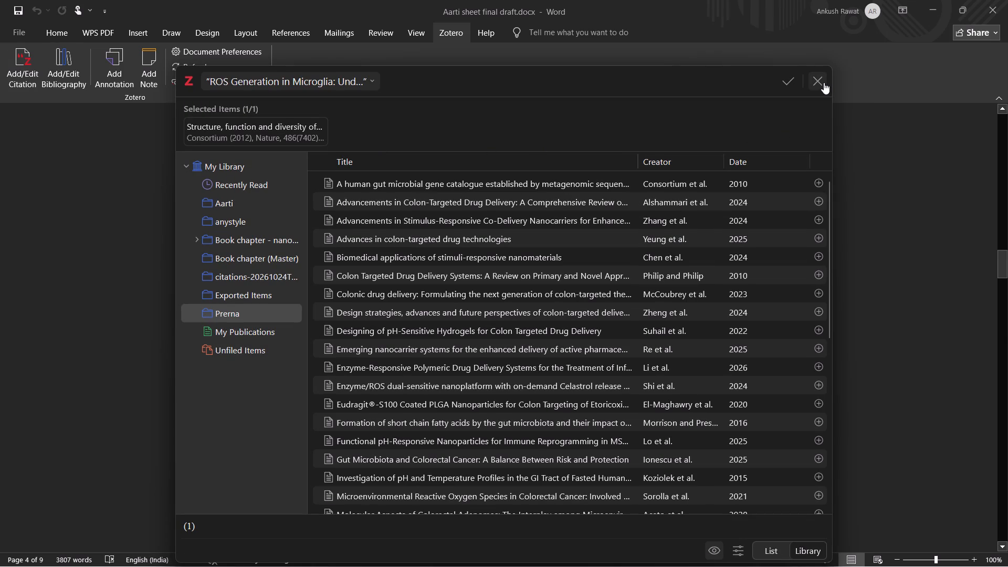
left_click(824, 82)
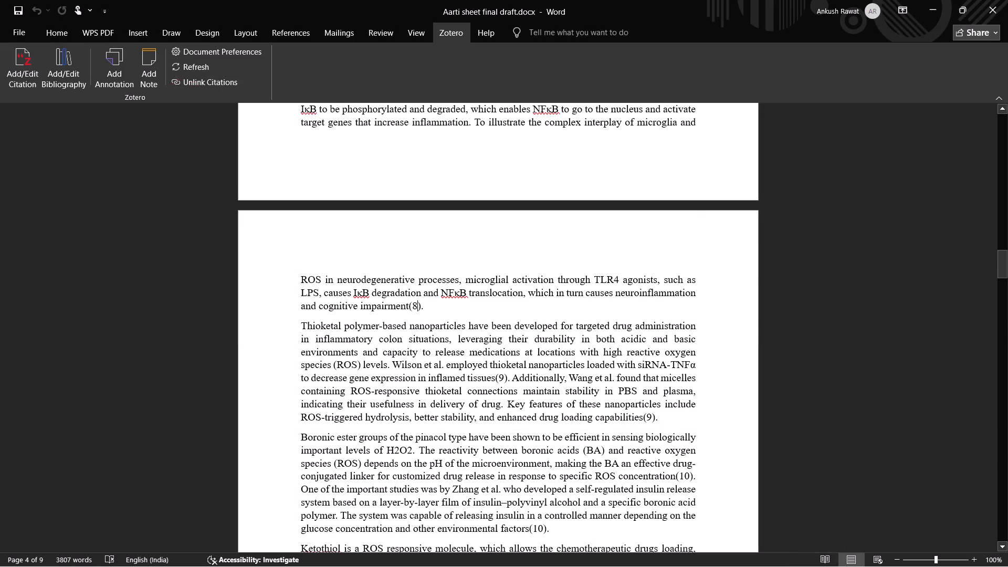
Display the document's field codes to examine the raw Zotero citation data, and return to the normal citation view.
key("alt+F9")
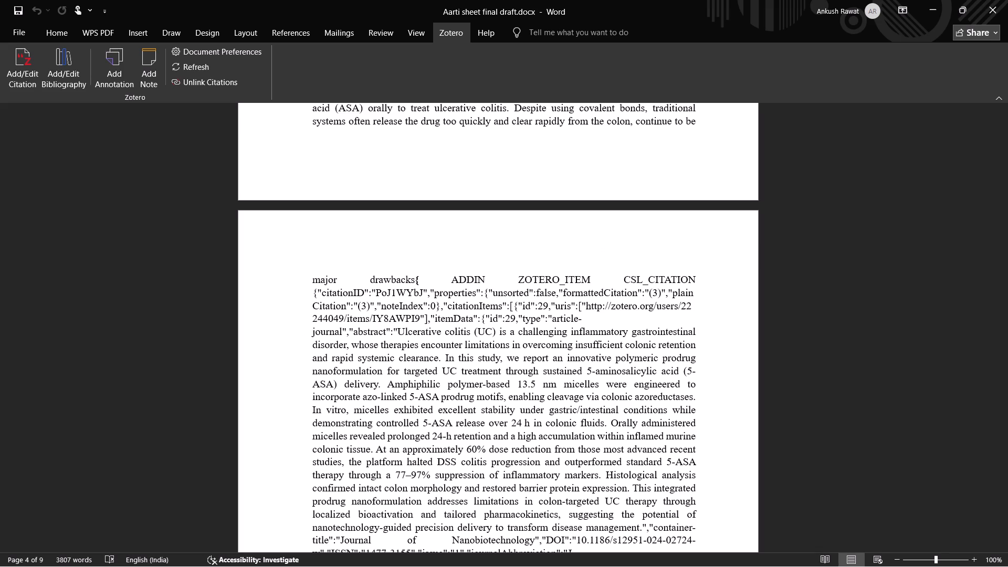
key("alt+F9")
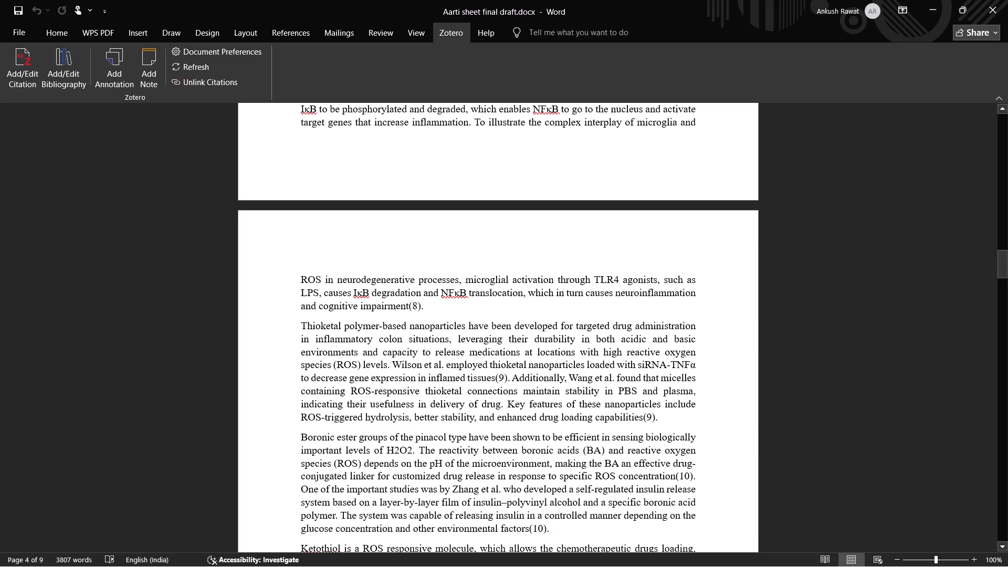
left_click(505, 376)
key("alt+F9")
key("alt+F9")
key("alt+F9")
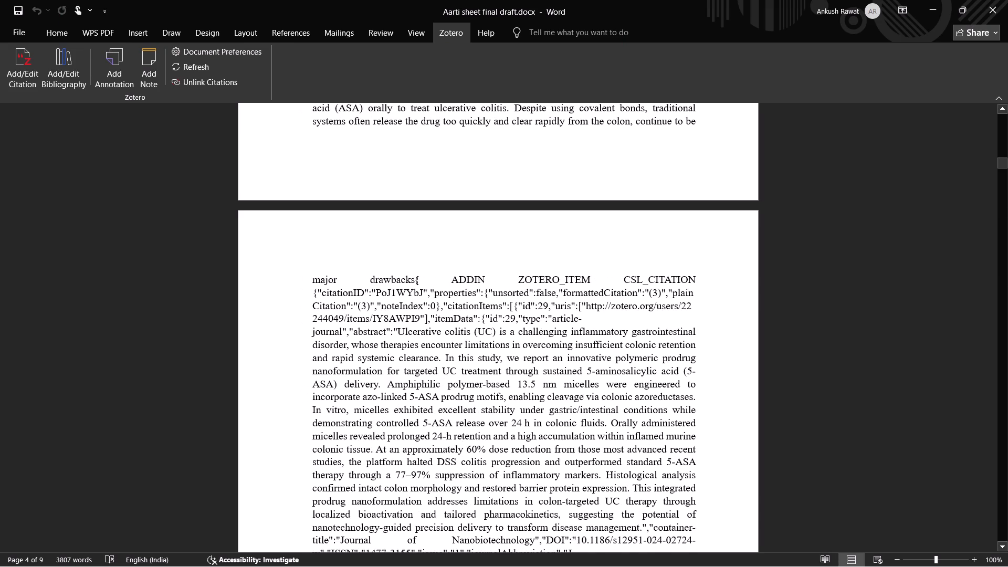
key("alt+F9")
key("alt+F9")
scroll(539, 314, "up", 6)
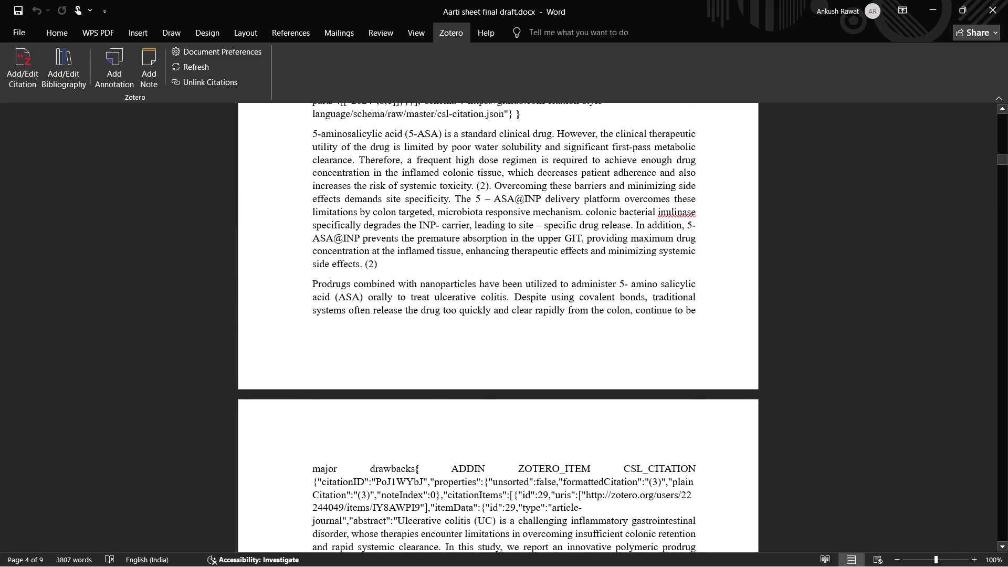
key("alt+F9")
Check the Zotero citation after "inflamed tissues" in the thioketal nanoparticles paragraph and close the citation dialog without changes.
scroll(540, 296, "down", 2)
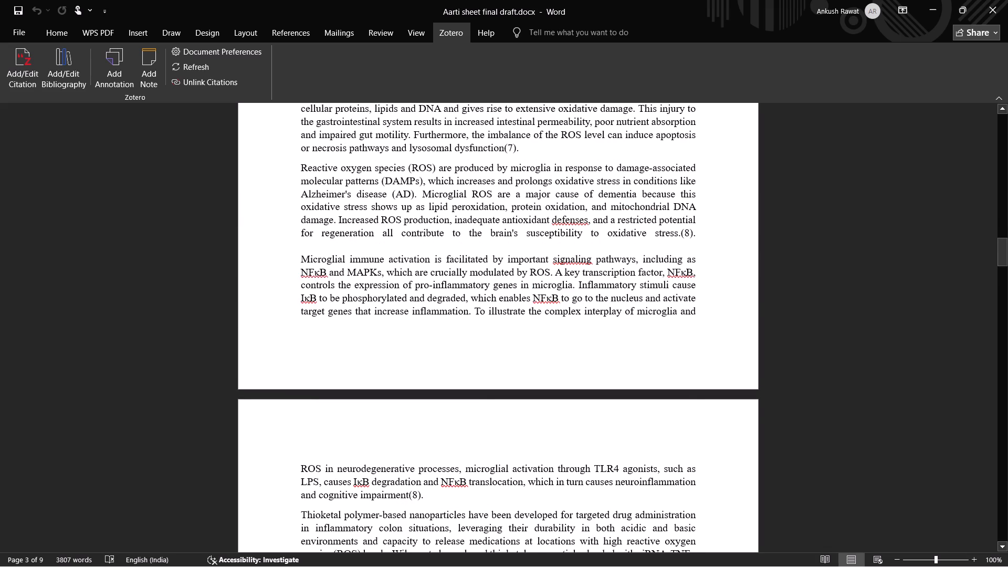
scroll(540, 296, "down", 6)
scroll(532, 298, "up", 1)
scroll(532, 298, "down", 4)
left_click(500, 224)
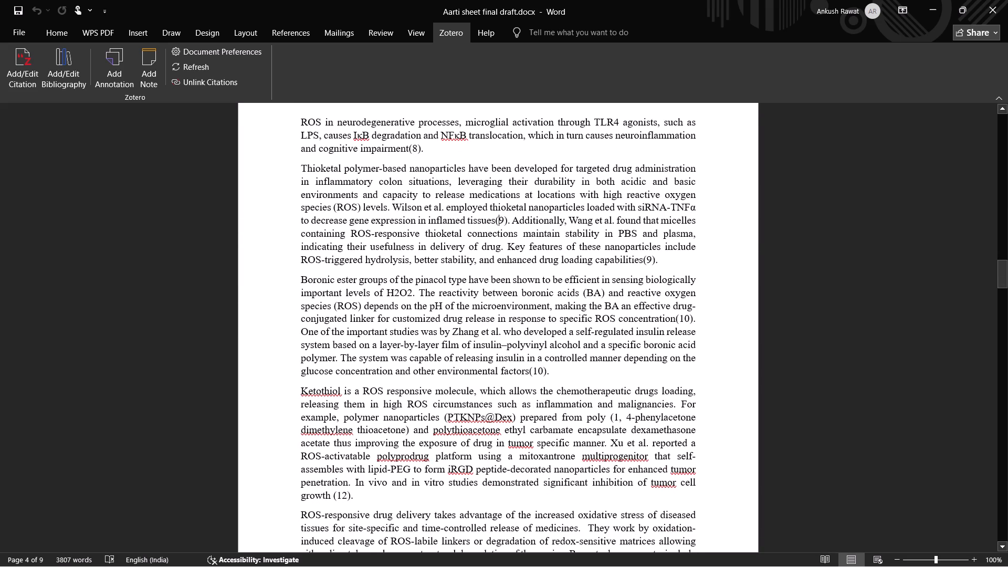
left_click(646, 258)
left_click(496, 219)
left_click(22, 67)
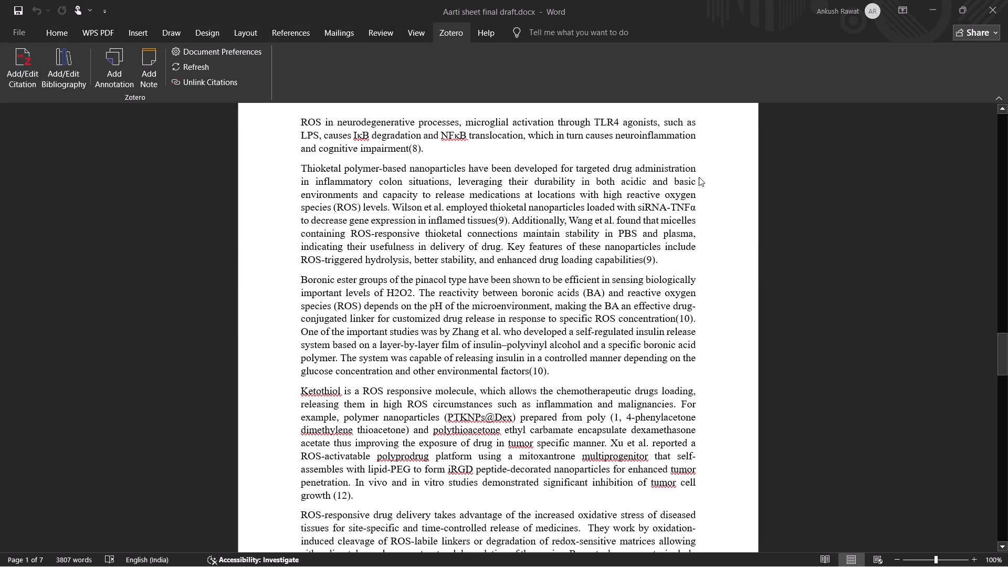
left_click(820, 82)
Inspect the Zotero citation after "other environmental factors" at the end of the boronic ester paragraph and close it without changes.
scroll(468, 327, "down", 2)
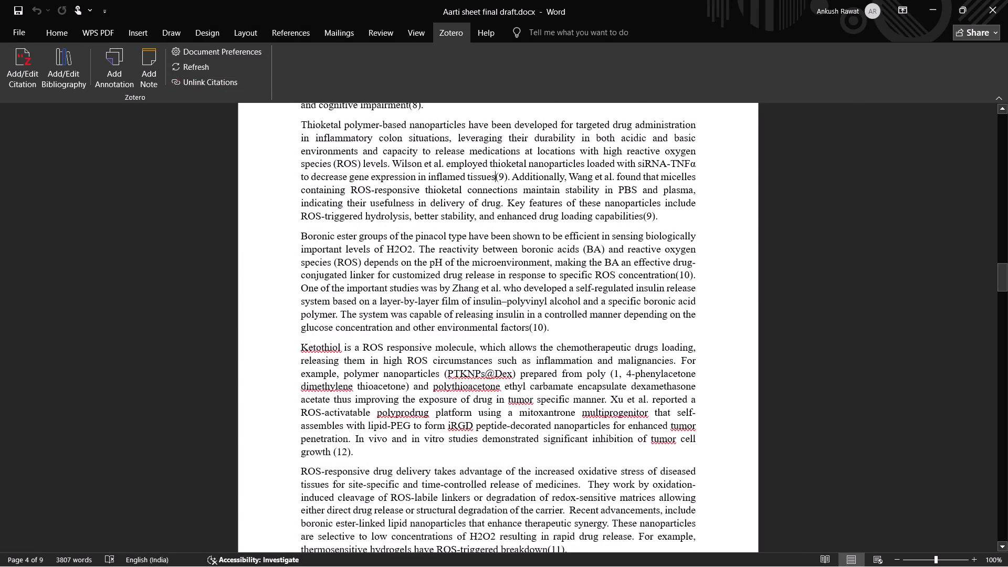
scroll(468, 327, "down", 3)
left_click(538, 215)
left_click(15, 62)
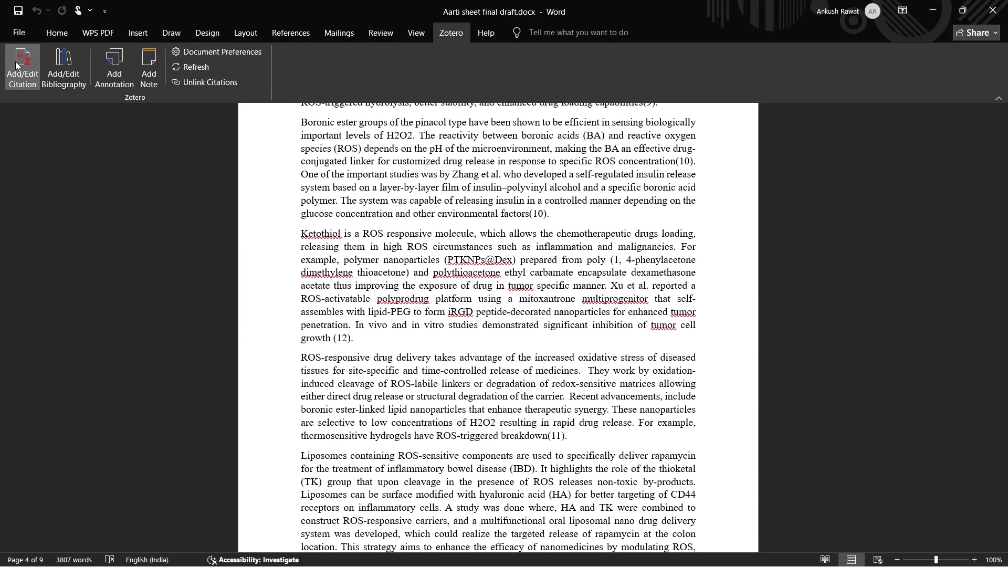
left_click(817, 81)
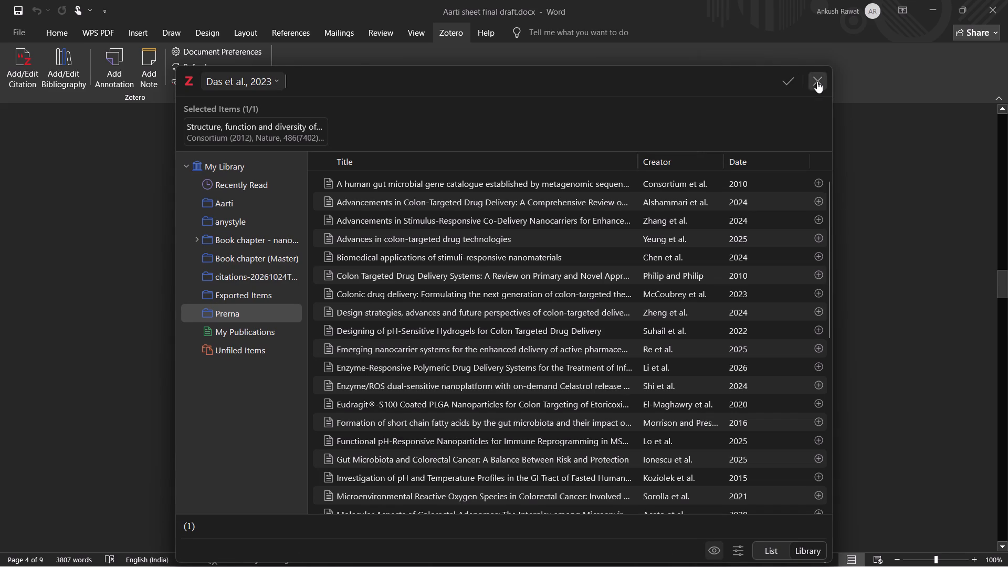
Check the citation after "tumor cell growth" in the Ketothiol paragraph with Zotero and close the citation dialog without changes.
scroll(486, 371, "down", 3)
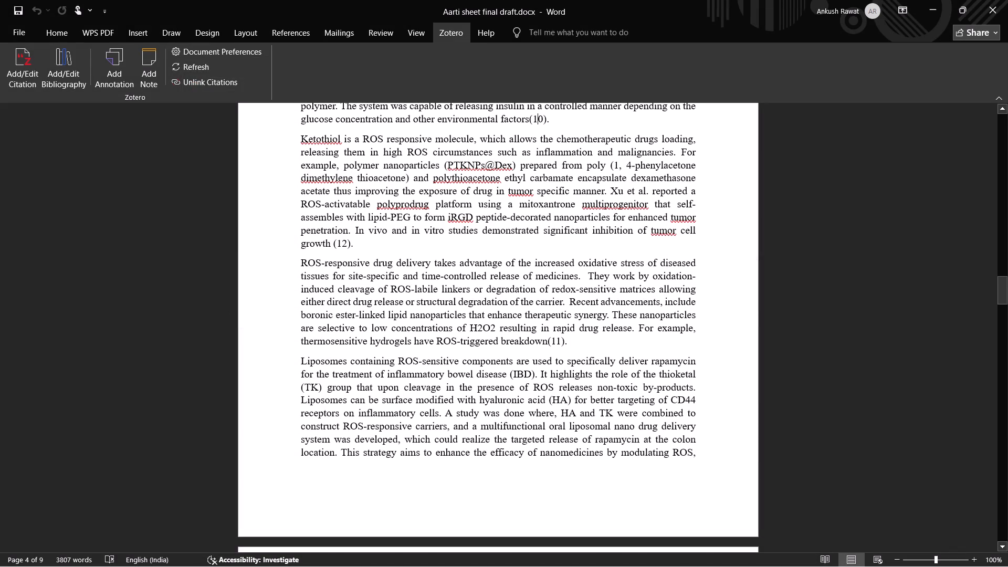
left_click(344, 242)
left_click(15, 62)
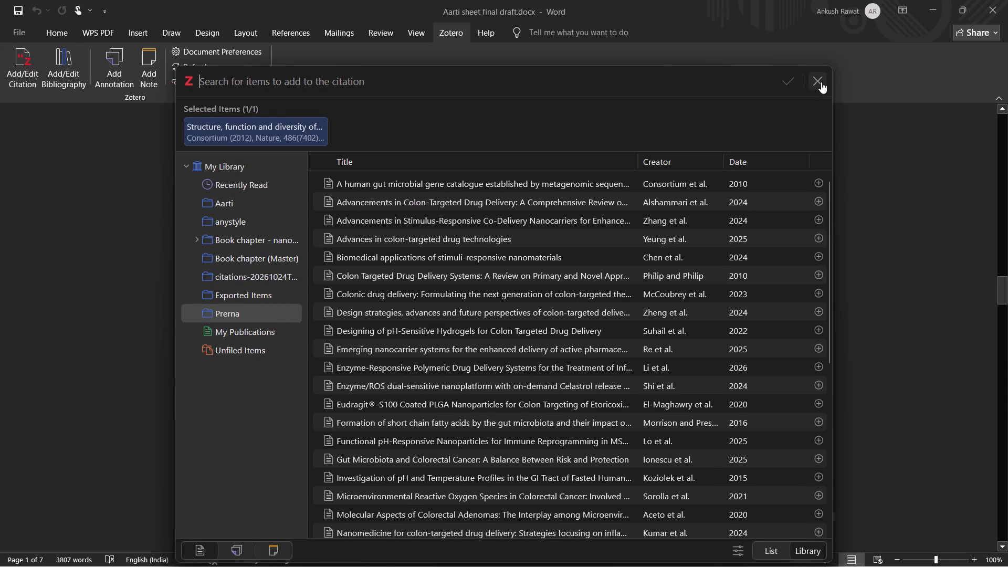
left_click(821, 82)
Inspect the Zotero citation after "ROS-triggered breakdown" at the end of the ROS-responsive drug delivery paragraph and close it without changes.
left_click(555, 339)
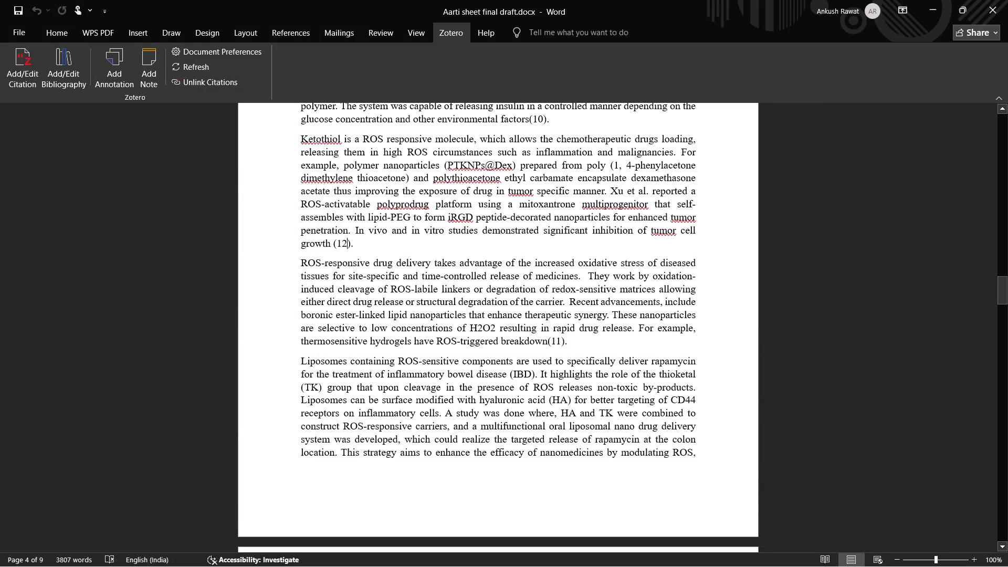
left_click(24, 66)
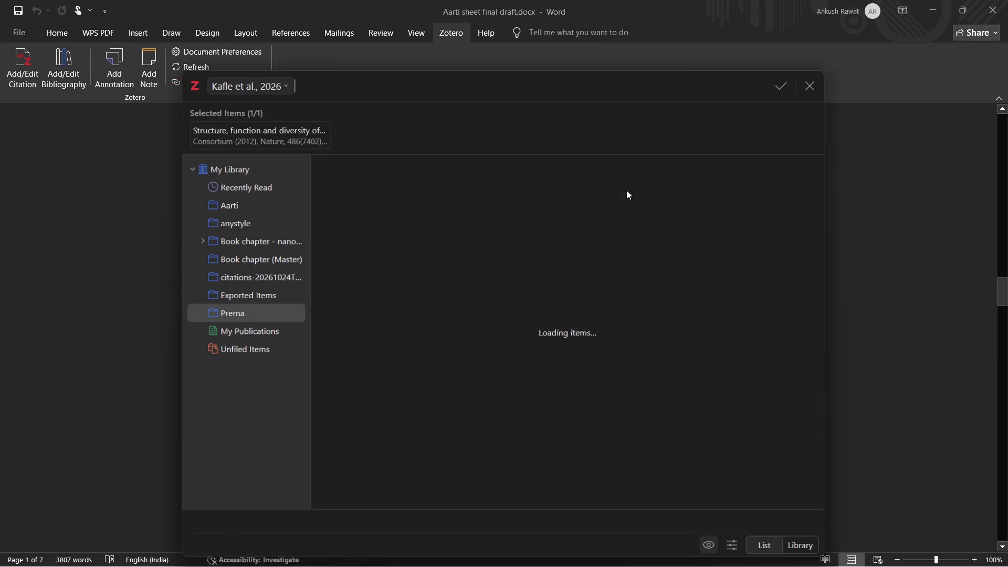
left_click(819, 85)
Inspect the Zotero citation after "inflammatory bowel disease" at the end of the ROS-sensitive liposomes paragraph and close it without changes.
scroll(594, 429, "down", 4)
scroll(587, 423, "up", 1)
scroll(586, 423, "down", 4)
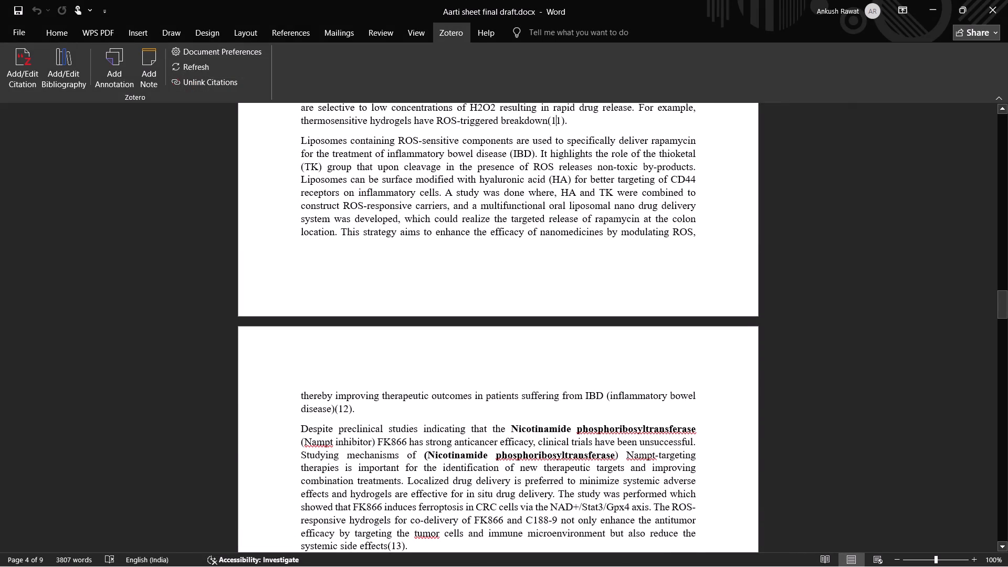
left_click(341, 409)
left_click(18, 70)
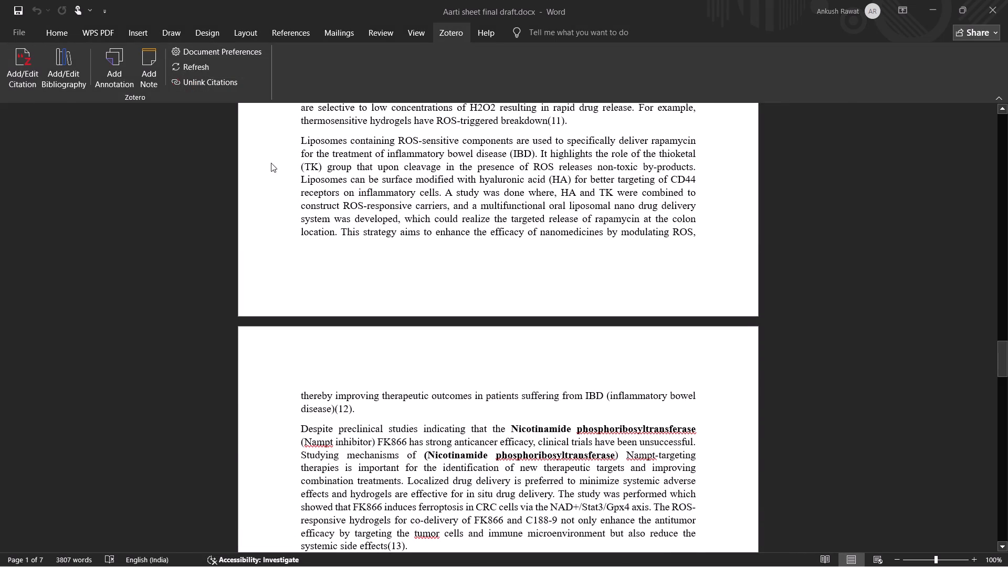
left_click(822, 80)
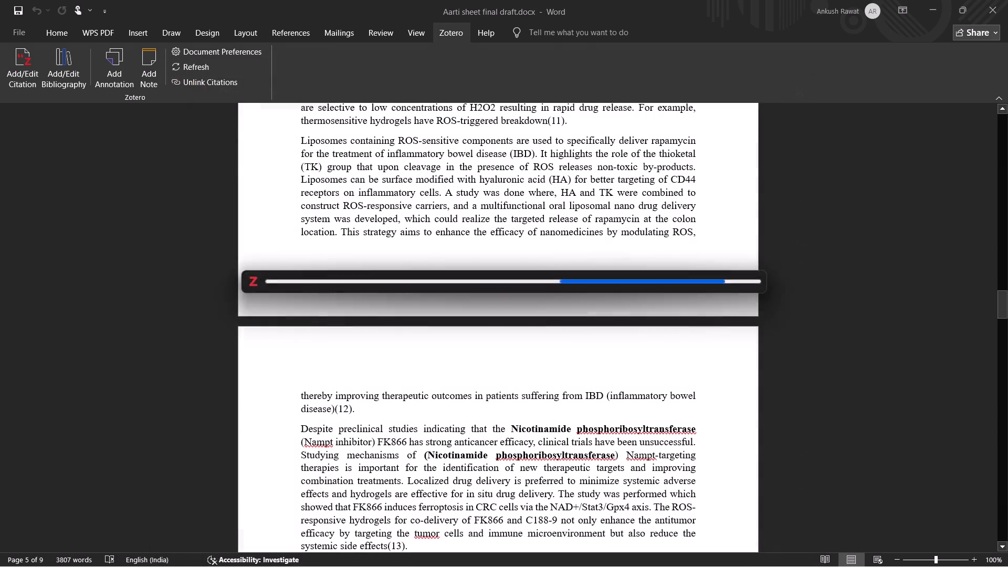
Inspect the Zotero citation after "systemic side effects", just above the microbiota-responsive nanoplatforms heading, and close it without changes.
scroll(444, 380, "down", 5)
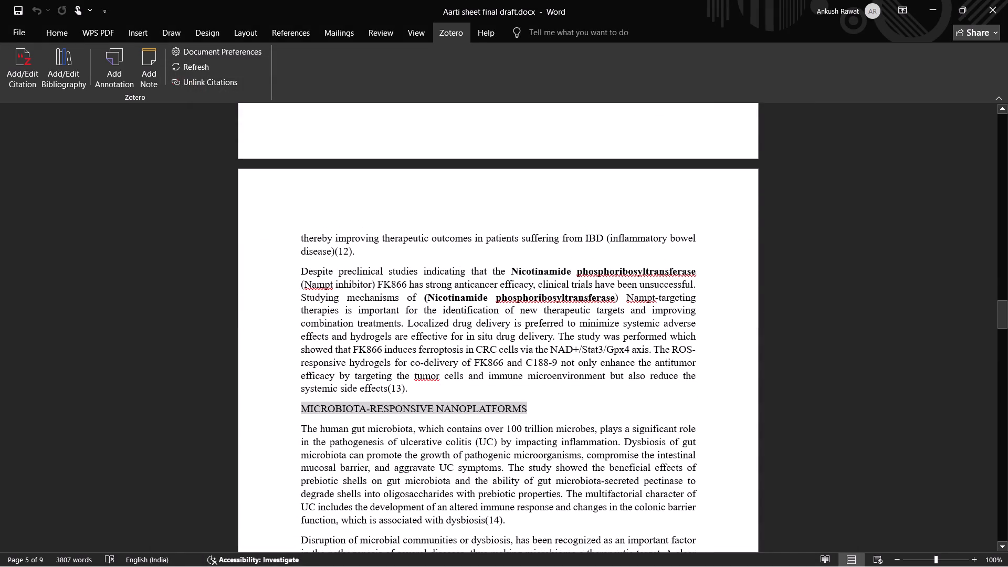
left_click(393, 390)
left_click(19, 73)
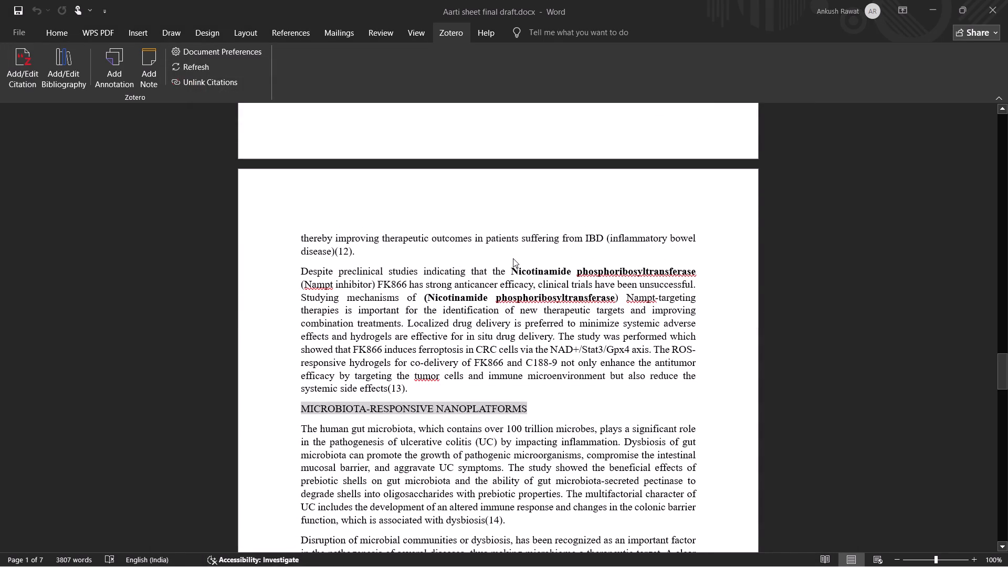
left_click(817, 86)
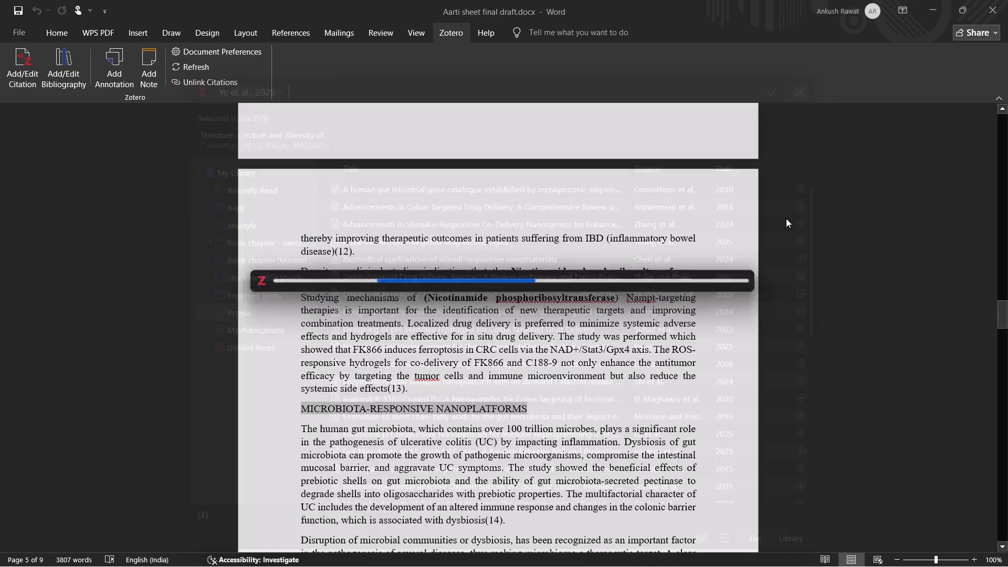
Inspect the Zotero citation after "multiple organ systems" at the end of the dysbiosis paragraph and close it without changes.
scroll(545, 437, "up", 3)
scroll(545, 438, "down", 13)
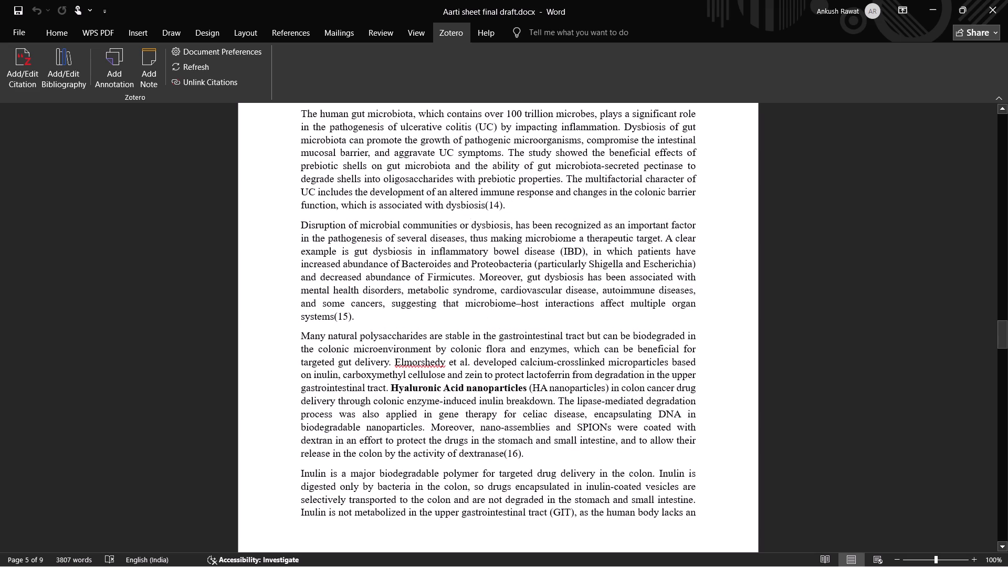
scroll(443, 395, "down", 3)
left_click(334, 218)
left_click(345, 223)
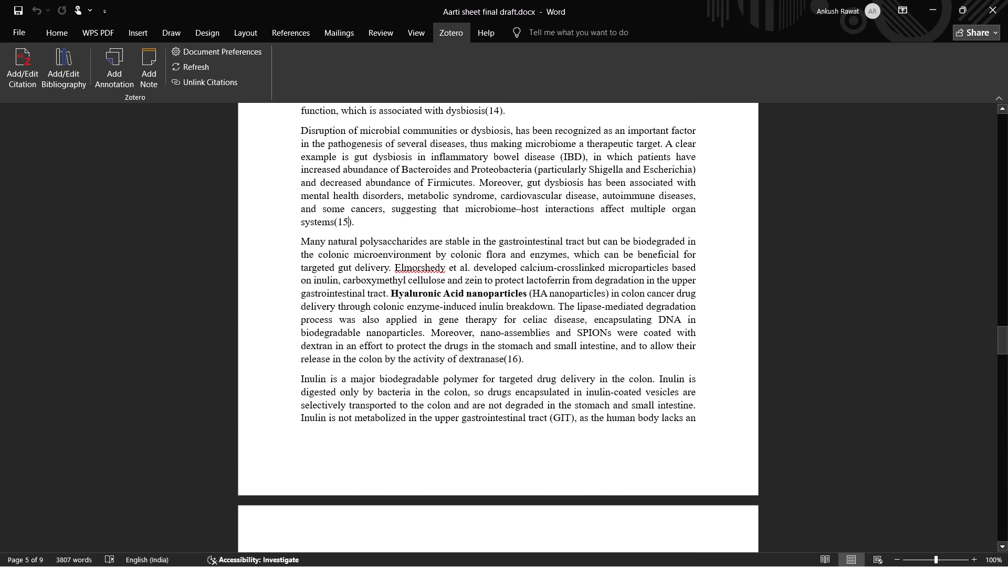
left_click(23, 64)
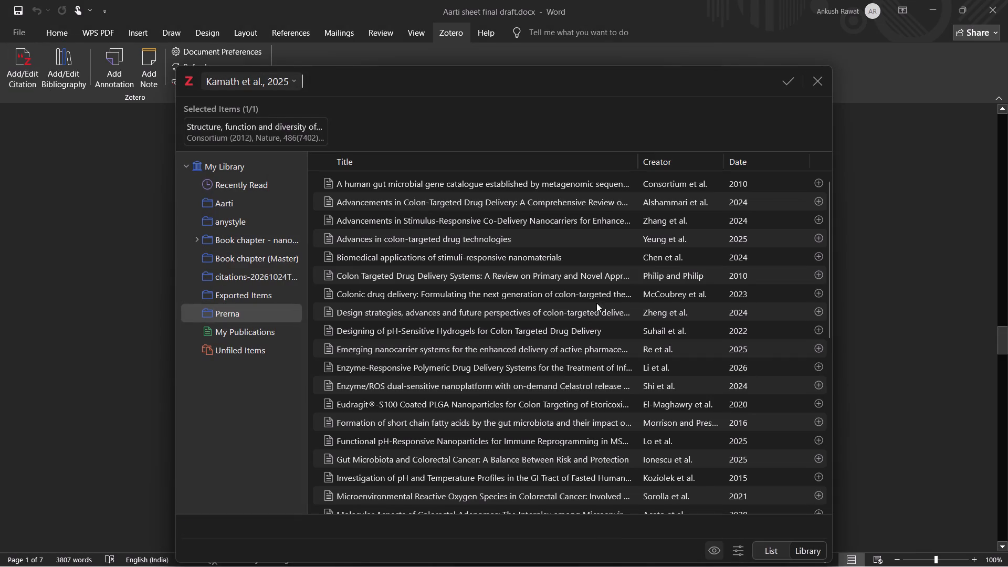
left_click(815, 81)
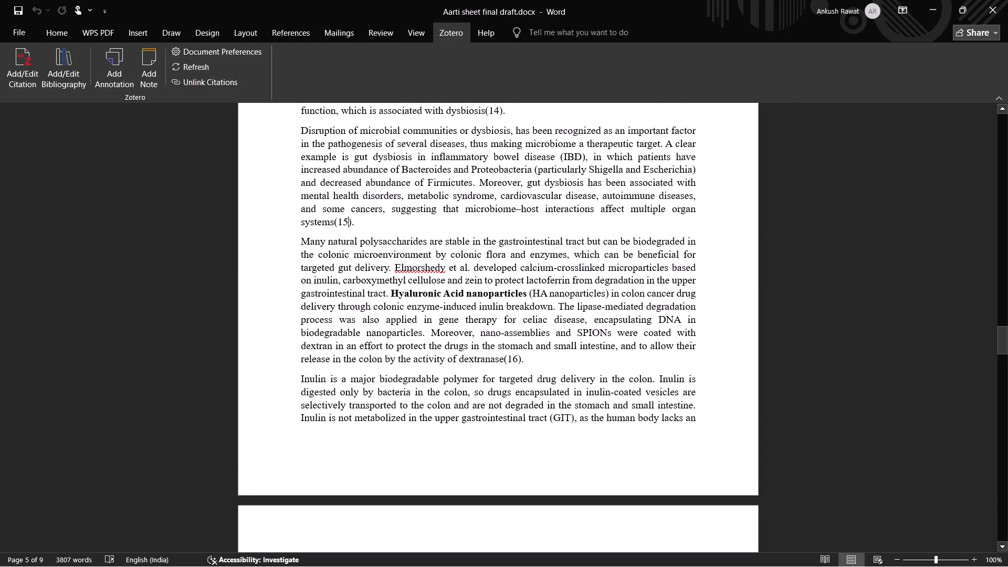
Inspect the Zotero citation after "activity of dextranase" at the end of the natural polysaccharides paragraph and close it without changes.
left_click(511, 358)
left_click(24, 68)
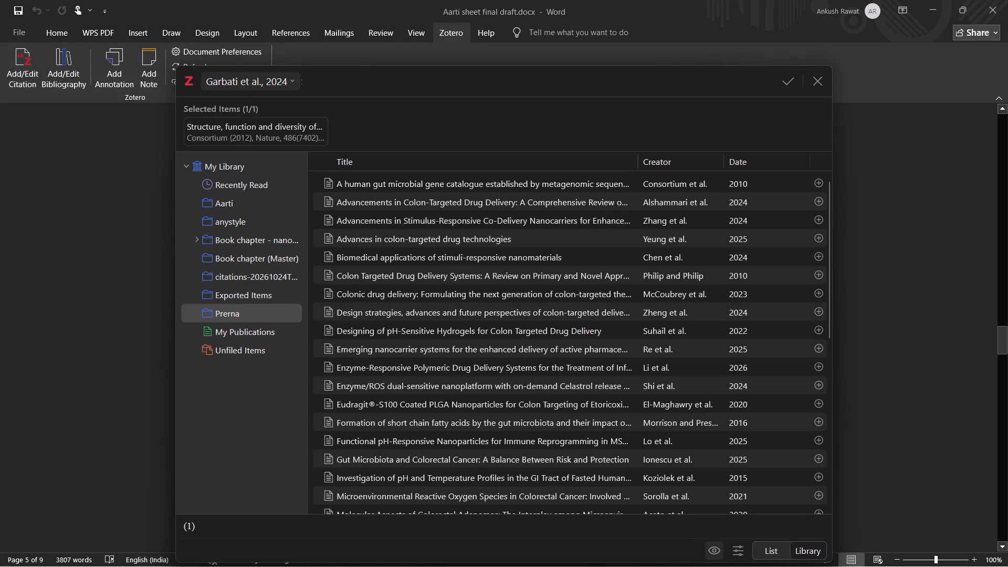
left_click(814, 82)
Inspect the Zotero citation after "gases" at the end of the inulin paragraph and close it without changes.
scroll(497, 419, "down", 5)
scroll(497, 420, "up", 2)
scroll(497, 420, "down", 1)
scroll(497, 420, "up", 1)
scroll(497, 420, "down", 1)
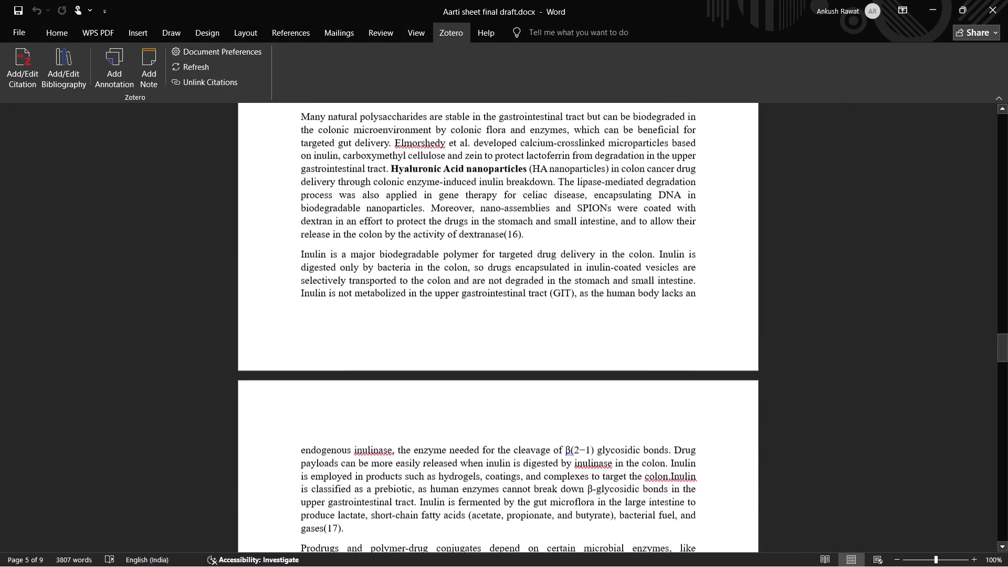
scroll(497, 420, "down", 3)
scroll(495, 421, "up", 1)
scroll(491, 422, "down", 1)
scroll(416, 422, "down", 7)
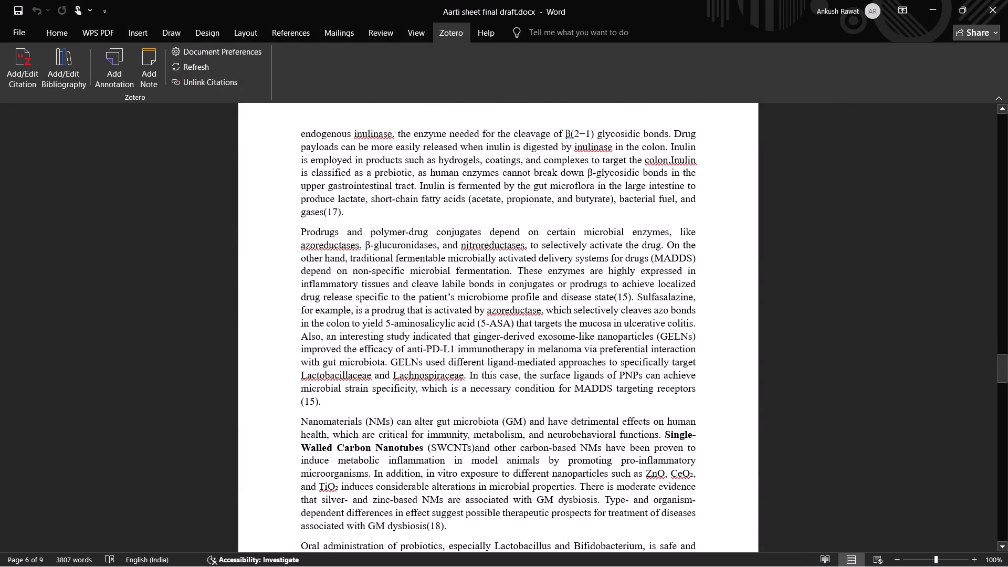
left_click(334, 211)
left_click(19, 65)
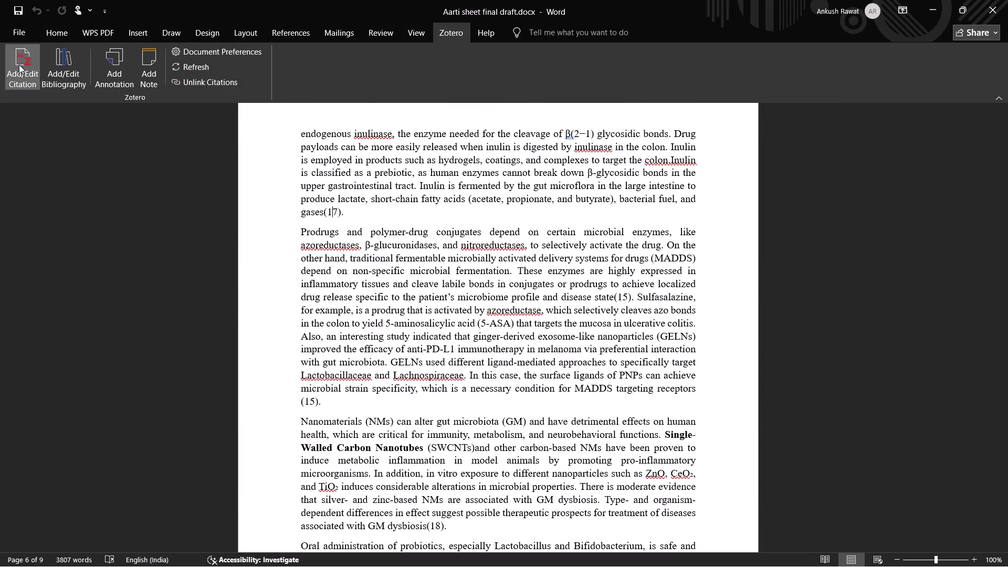
left_click(813, 85)
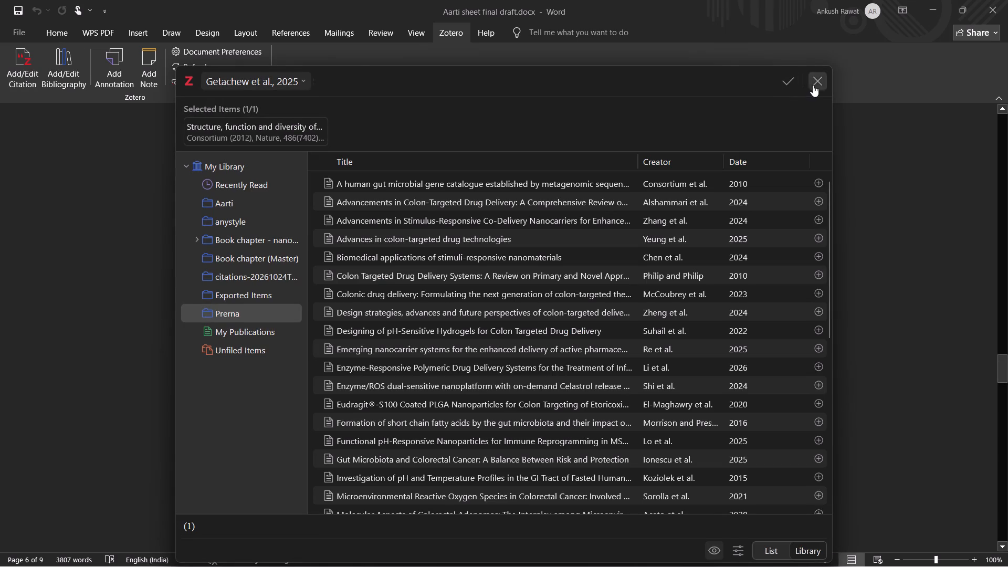
Look over the remaining microbiota-responsive paragraphs and the numbered reference list at the end of the draft.
scroll(495, 377, "down", 5)
scroll(435, 386, "down", 4)
scroll(324, 363, "down", 1)
scroll(300, 361, "up", 1)
scroll(299, 361, "down", 1)
scroll(293, 361, "up", 1)
scroll(293, 361, "down", 3)
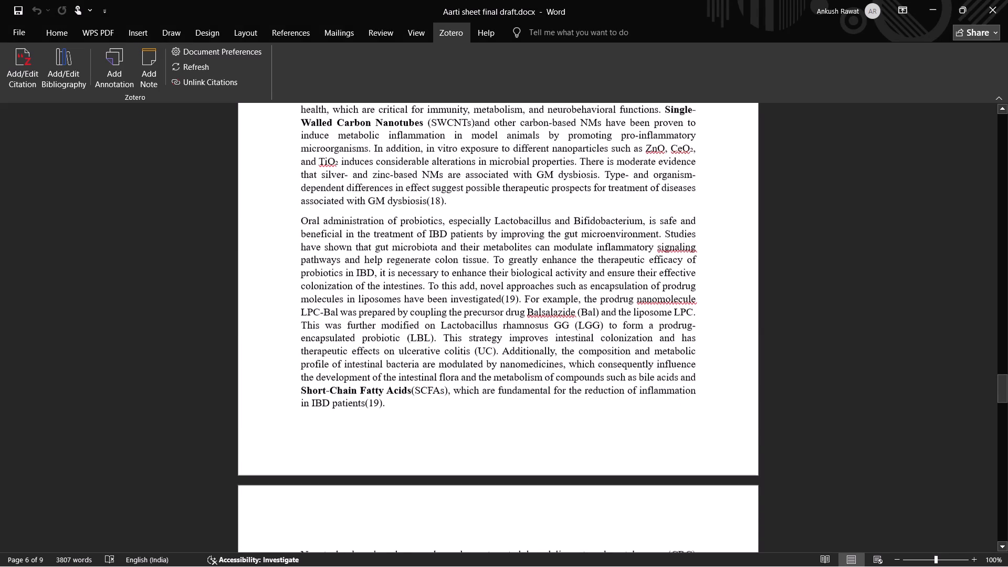
scroll(262, 356, "down", 2)
scroll(262, 356, "up", 1)
scroll(262, 356, "down", 5)
scroll(253, 266, "down", 1)
middle_click_drag(253, 265, 269, 350)
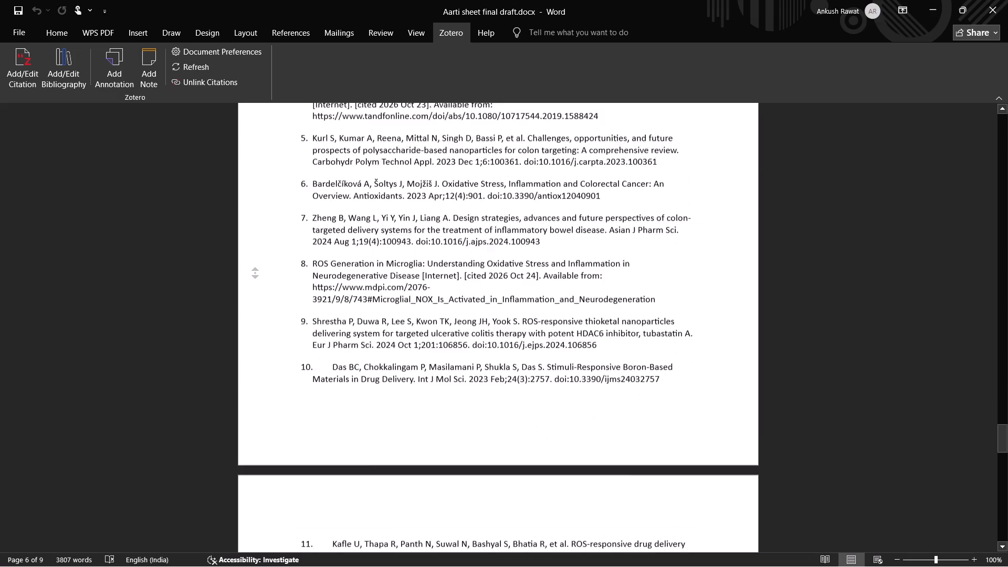
middle_click_drag(269, 350, 269, 348)
middle_click_drag(262, 294, 266, 374)
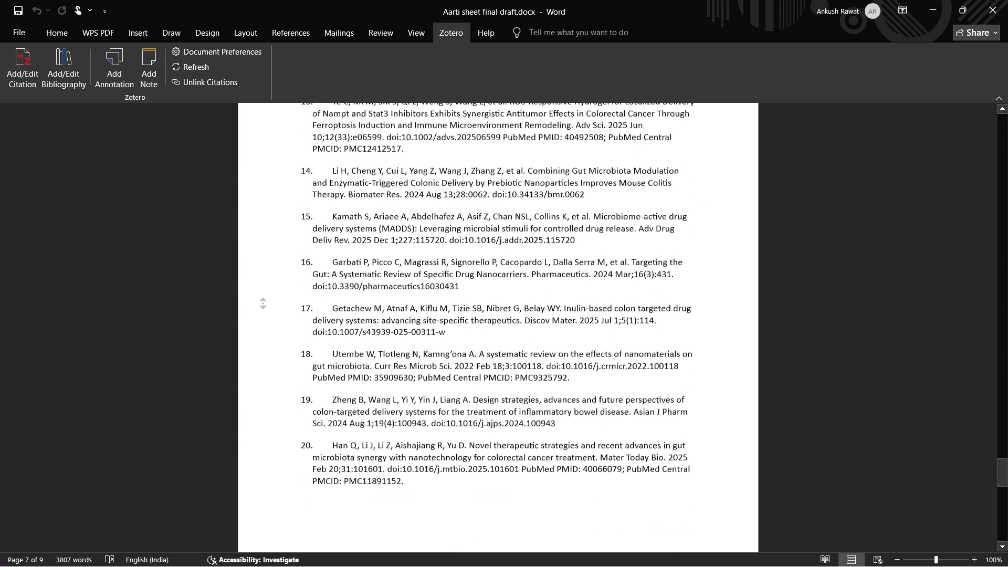
middle_click_drag(266, 374, 257, 217)
scroll(258, 280, "up", 1)
scroll(258, 279, "down", 1)
middle_click_drag(257, 267, 250, 216)
middle_click_drag(267, 262, 254, 184)
middle_click_drag(280, 294, 268, 224)
middle_click_drag(283, 287, 278, 247)
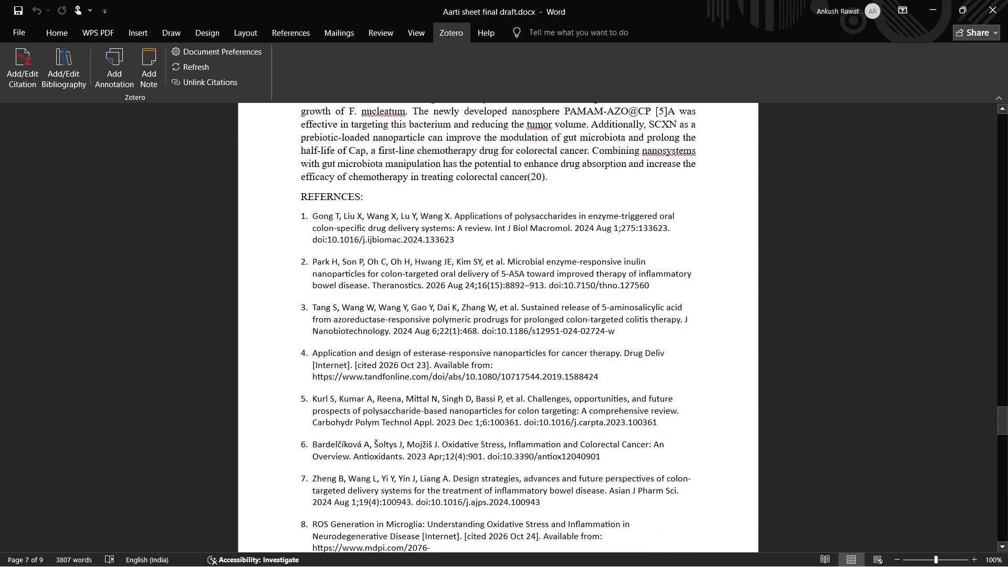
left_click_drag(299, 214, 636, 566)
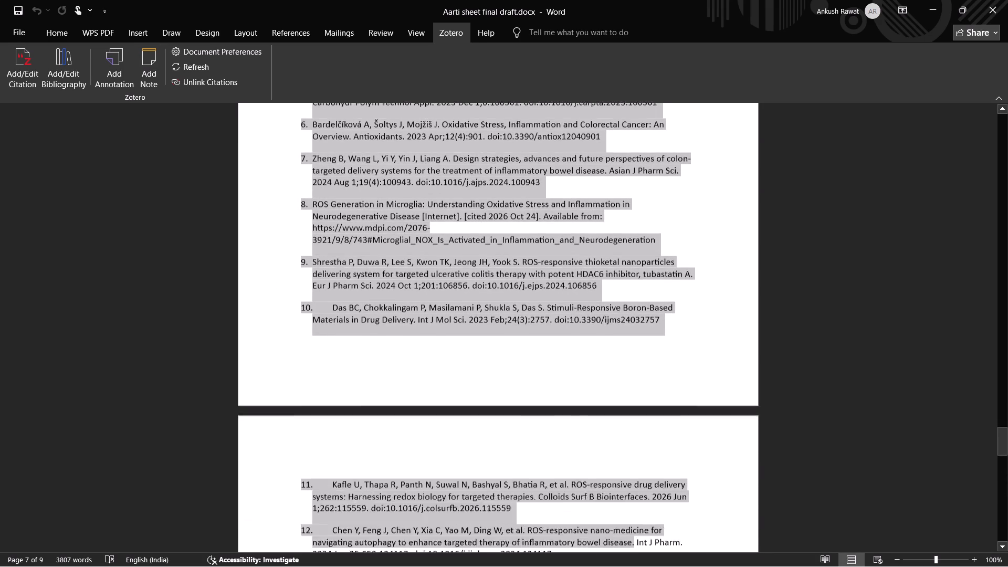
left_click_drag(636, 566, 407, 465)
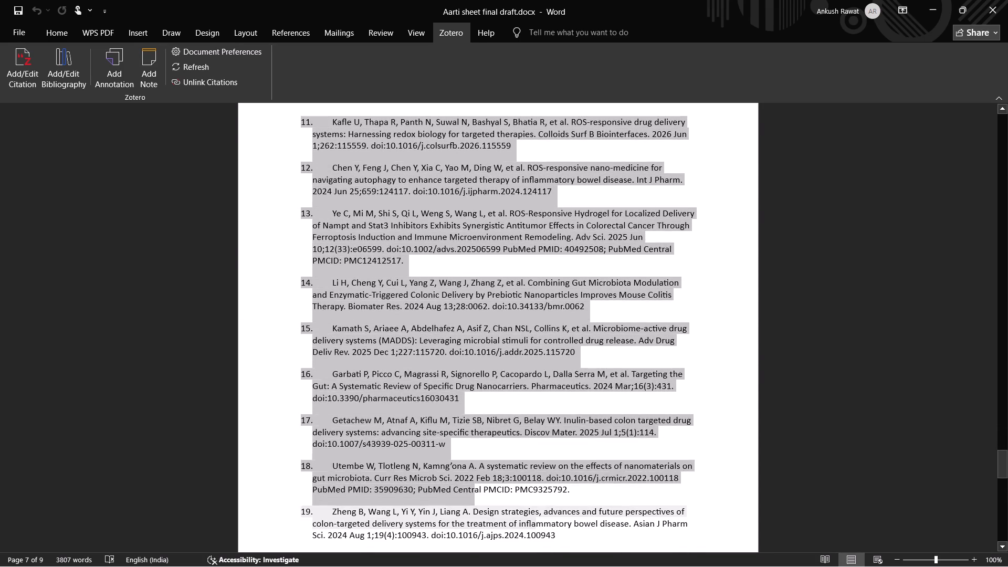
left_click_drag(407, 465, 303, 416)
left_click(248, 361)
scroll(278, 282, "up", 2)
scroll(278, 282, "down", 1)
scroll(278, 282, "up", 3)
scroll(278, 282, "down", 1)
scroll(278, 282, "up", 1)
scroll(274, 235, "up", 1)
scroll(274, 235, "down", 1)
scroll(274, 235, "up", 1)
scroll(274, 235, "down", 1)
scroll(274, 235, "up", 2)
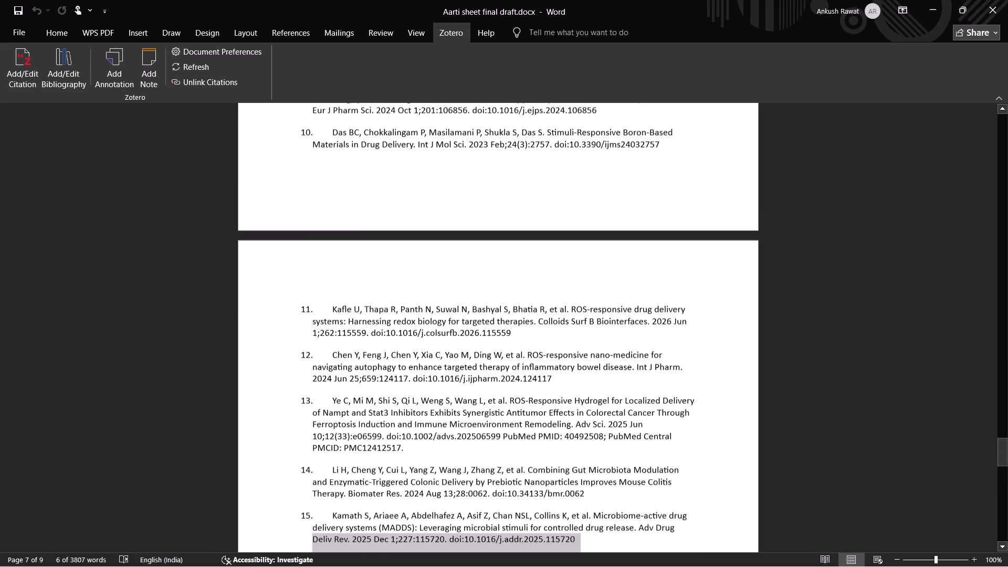
Copy the whole numbered reference list, entries 1 to 20, under the "REFERNCES" heading.
scroll(276, 230, "up", 2)
middle_click_drag(271, 213, 260, 149)
middle_click_drag(286, 172, 285, 139)
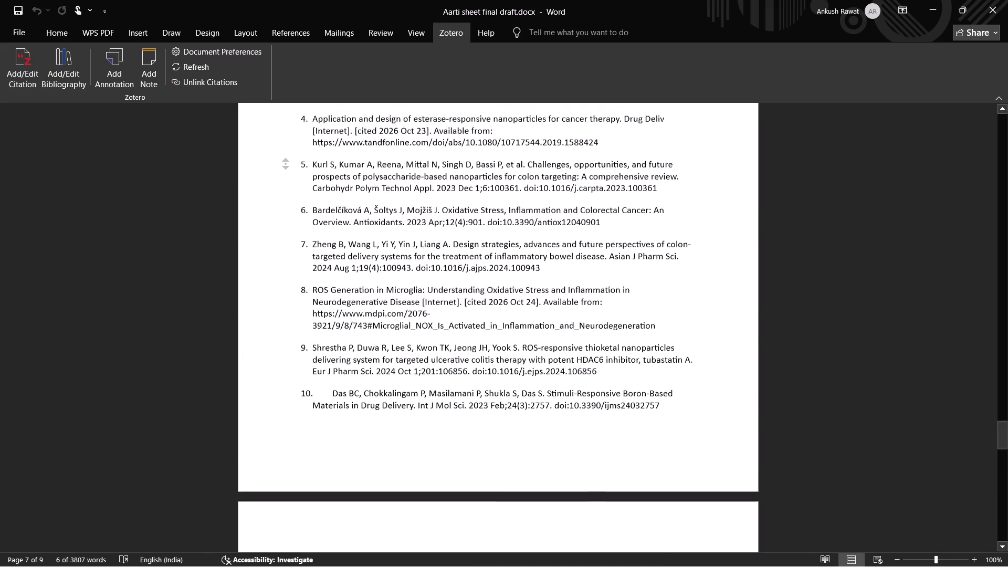
middle_click_drag(285, 139, 284, 114)
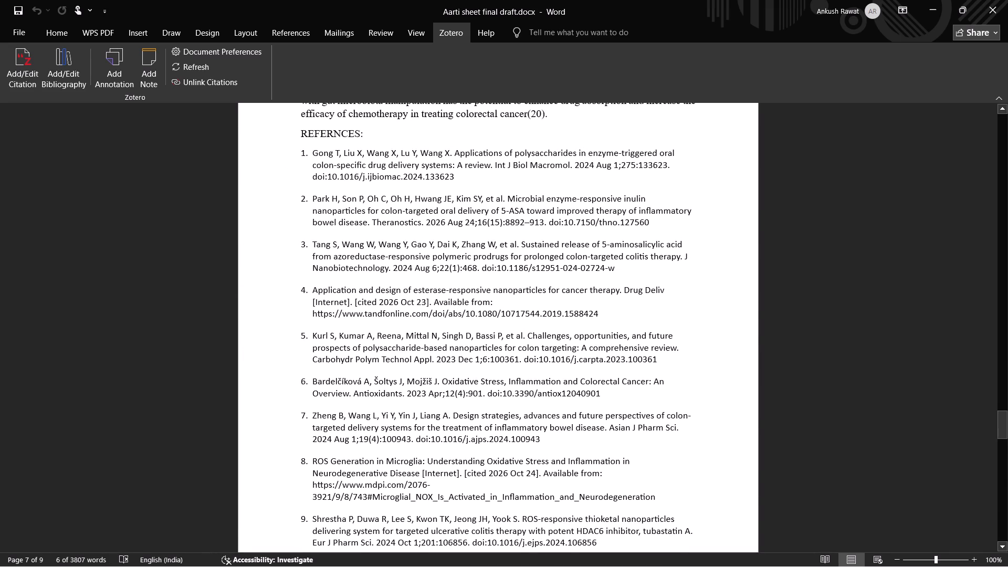
left_click_drag(298, 147, 695, 566)
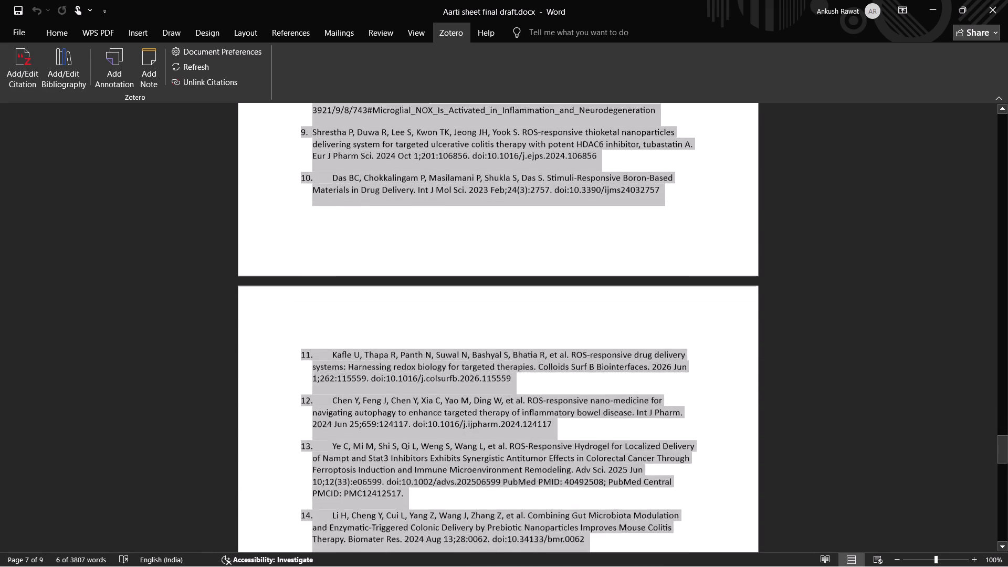
left_click_drag(695, 566, 463, 344)
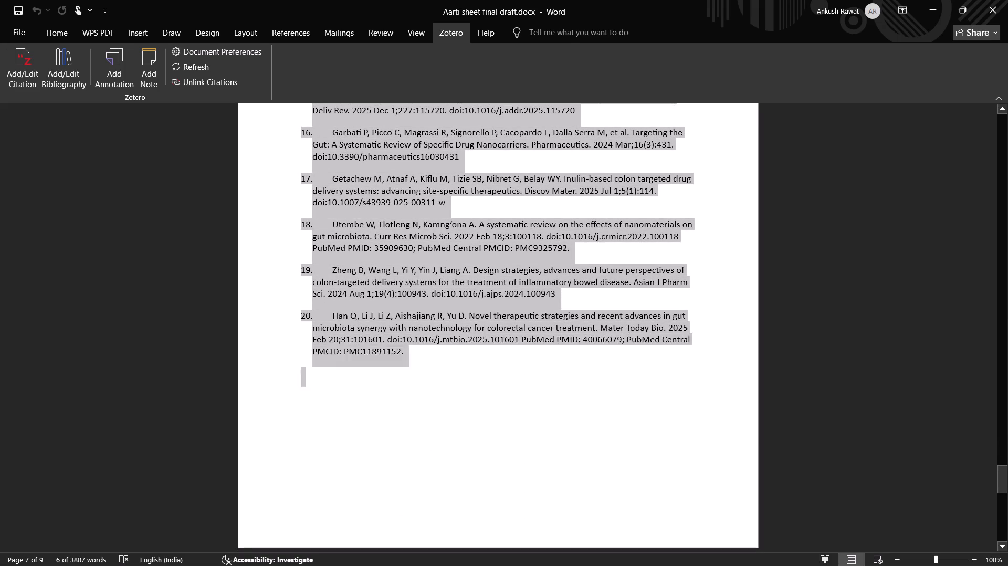
left_click_drag(463, 344, 417, 351)
left_click_drag(417, 351, 417, 351)
key("ctrl+c")
Switch to the AnyStyle.io page in Chrome and reload it to clear the previously parsed references.
key("alt+Tab")
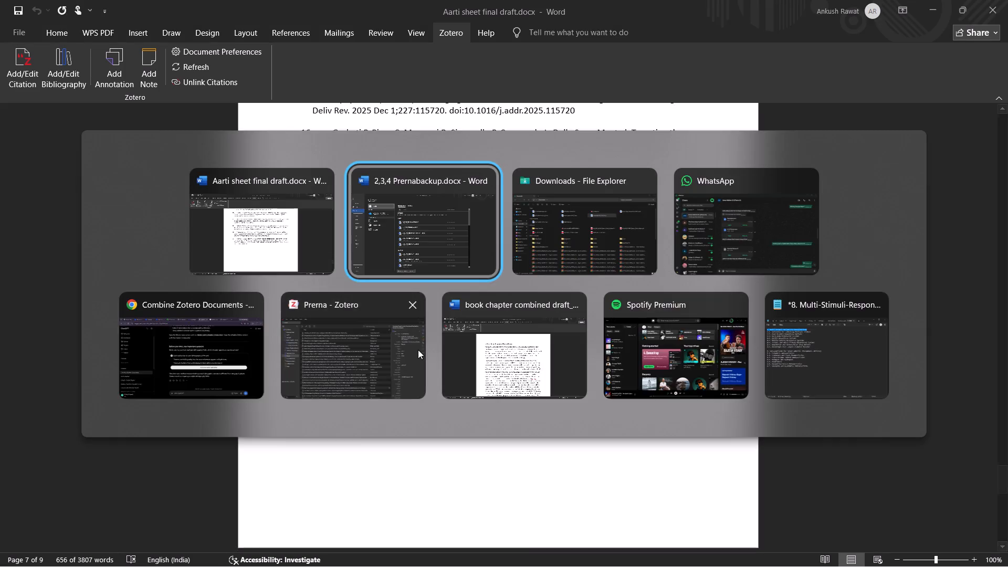
key("alt+Tab")
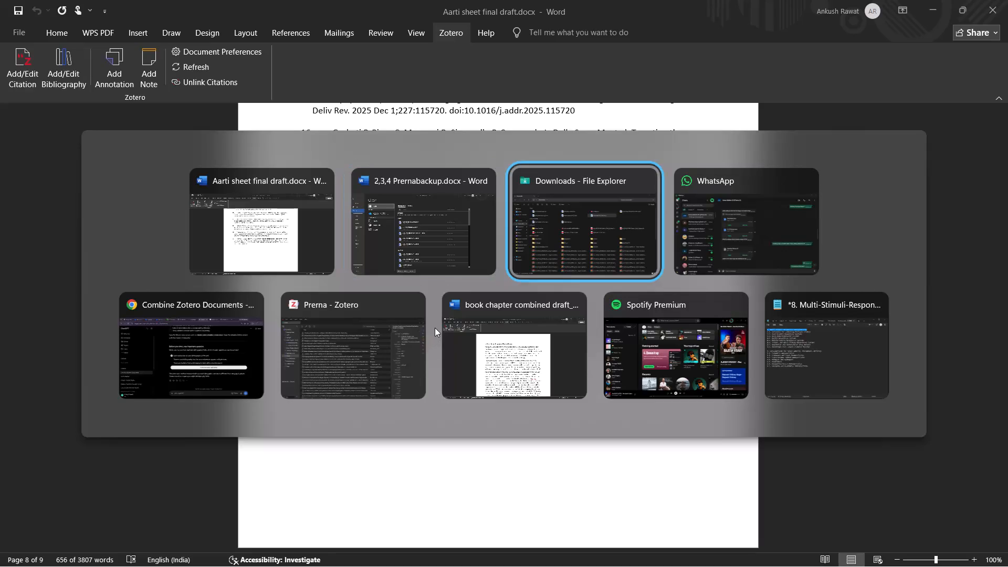
key("alt+Tab")
key("alt+Tab")
left_click(661, 16)
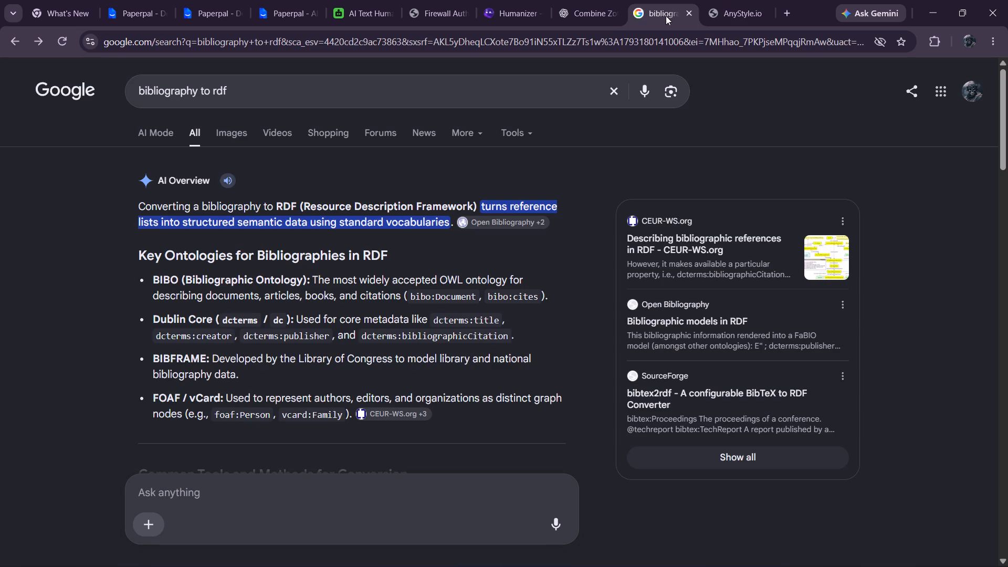
left_click(731, 15)
scroll(466, 250, "down", 1)
scroll(466, 250, "up", 4)
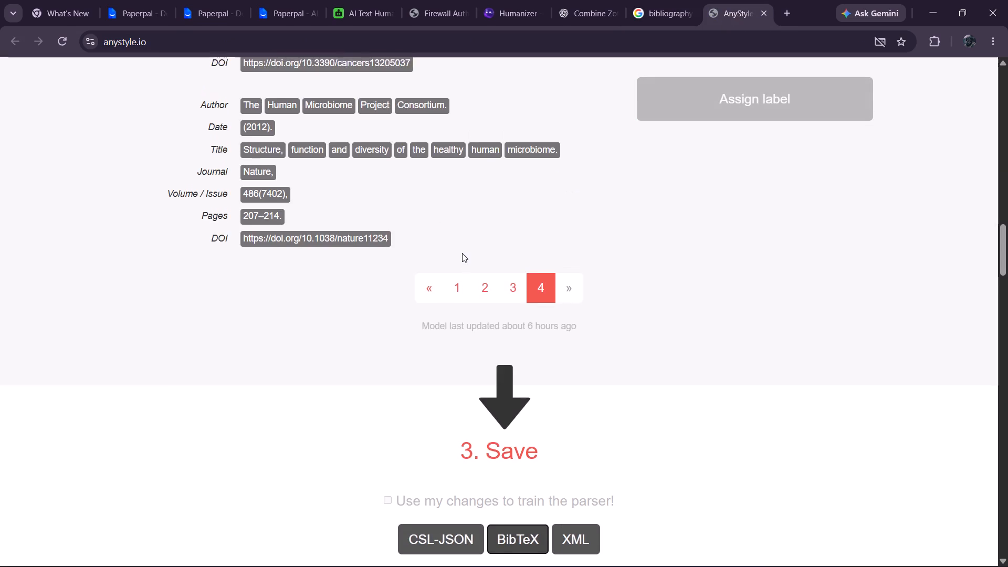
scroll(462, 253, "up", 7)
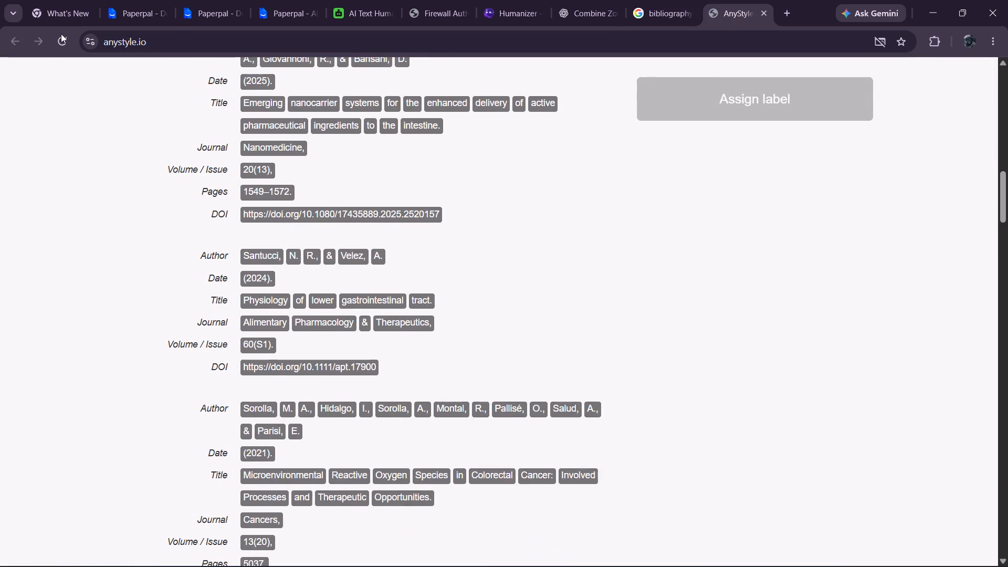
left_click(62, 33)
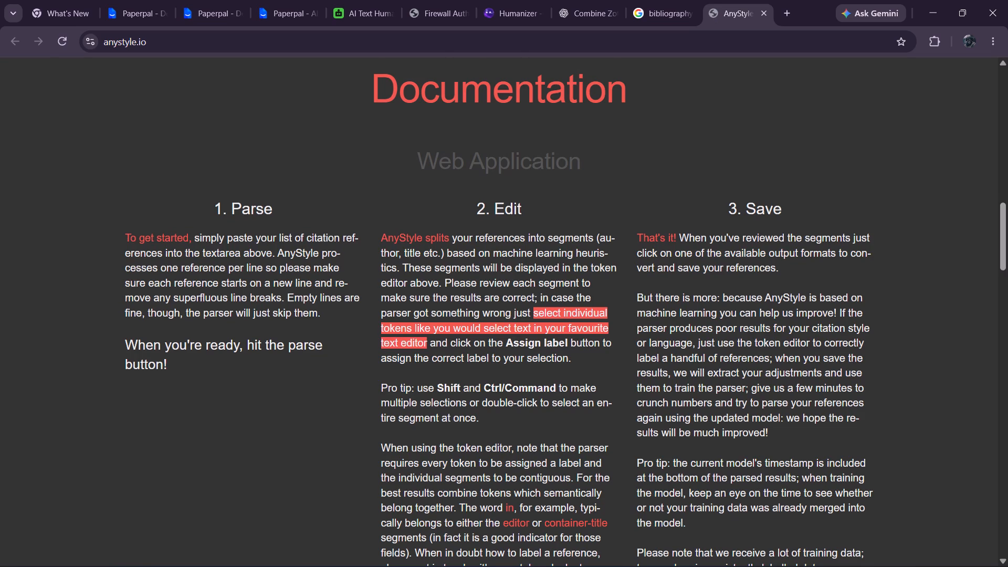
Look through the AnyStyle page from its web application documentation to the closing section, and return to the top.
scroll(323, 289, "down", 4)
scroll(351, 362, "down", 5)
scroll(383, 399, "up", 1)
scroll(384, 399, "down", 2)
scroll(384, 400, "up", 1)
scroll(384, 401, "down", 2)
scroll(384, 401, "up", 1)
scroll(384, 401, "down", 1)
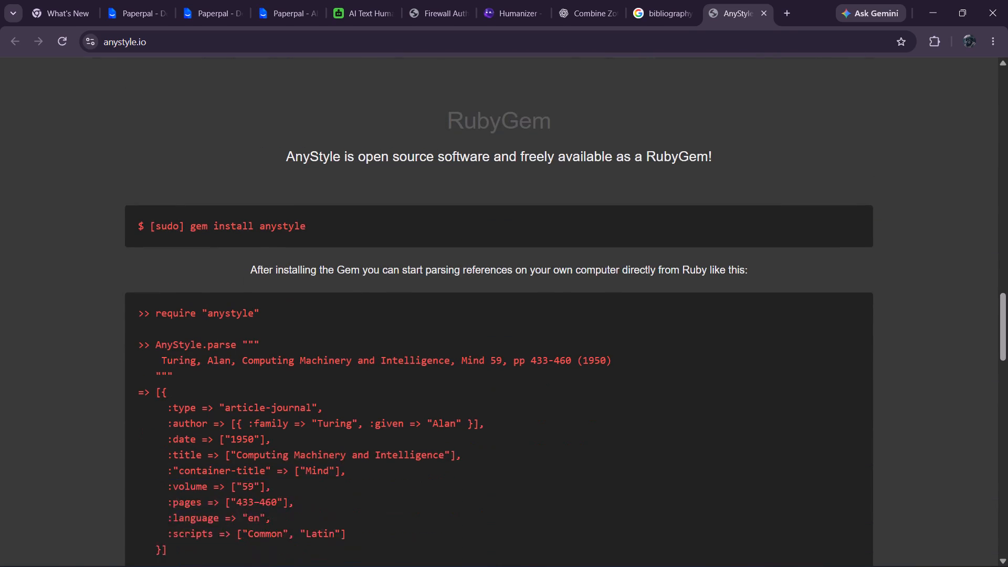
scroll(398, 404, "up", 1)
scroll(399, 404, "down", 6)
scroll(421, 422, "up", 1)
scroll(421, 422, "down", 2)
scroll(422, 422, "up", 1)
scroll(422, 422, "down", 3)
scroll(422, 423, "up", 2)
scroll(422, 423, "down", 1)
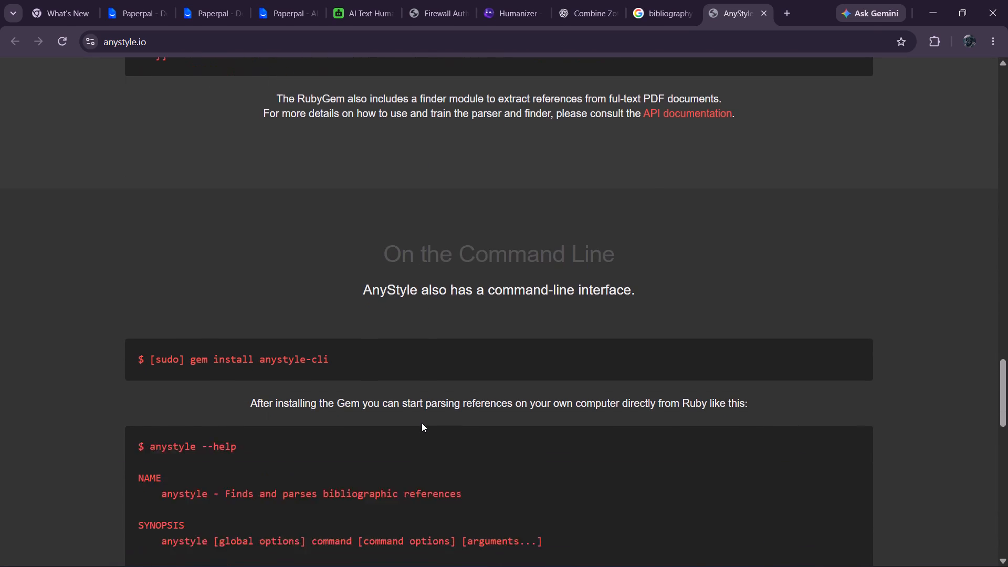
middle_click_drag(132, 247, 114, 257)
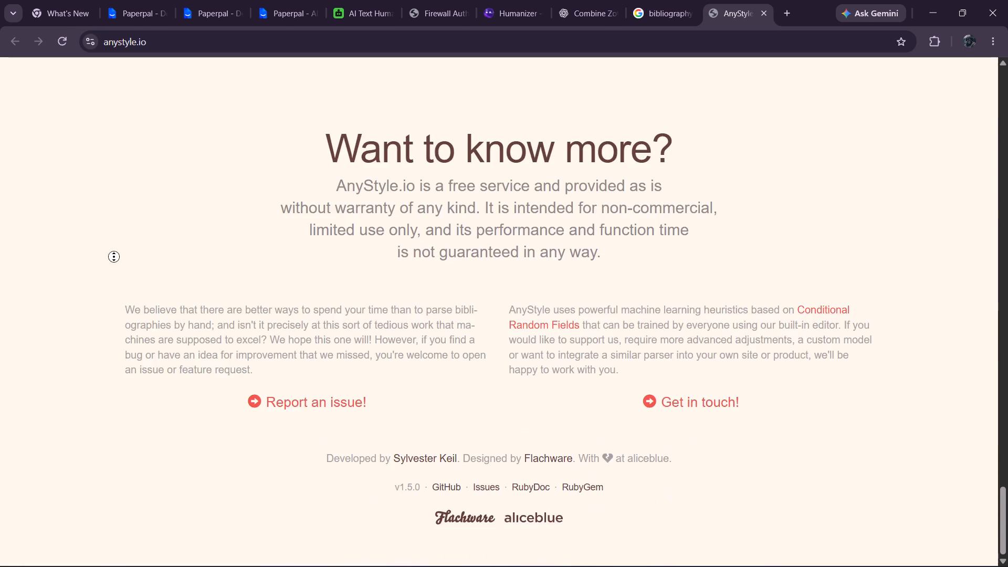
middle_click_drag(114, 257, 108, 67)
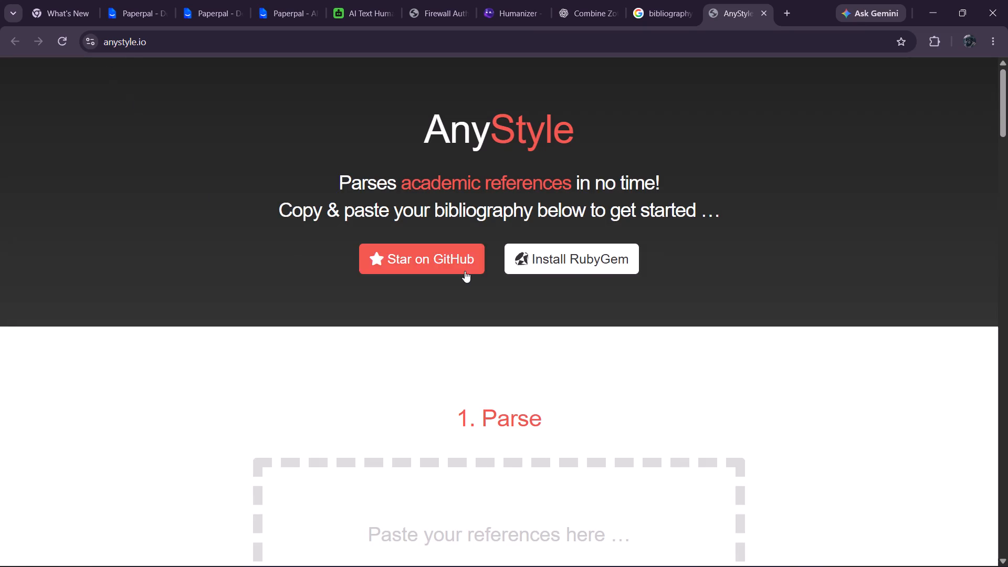
Paste the copied reference list into AnyStyle and parse the 20 references.
scroll(500, 332, "down", 4)
left_click(481, 335)
left_click(474, 264)
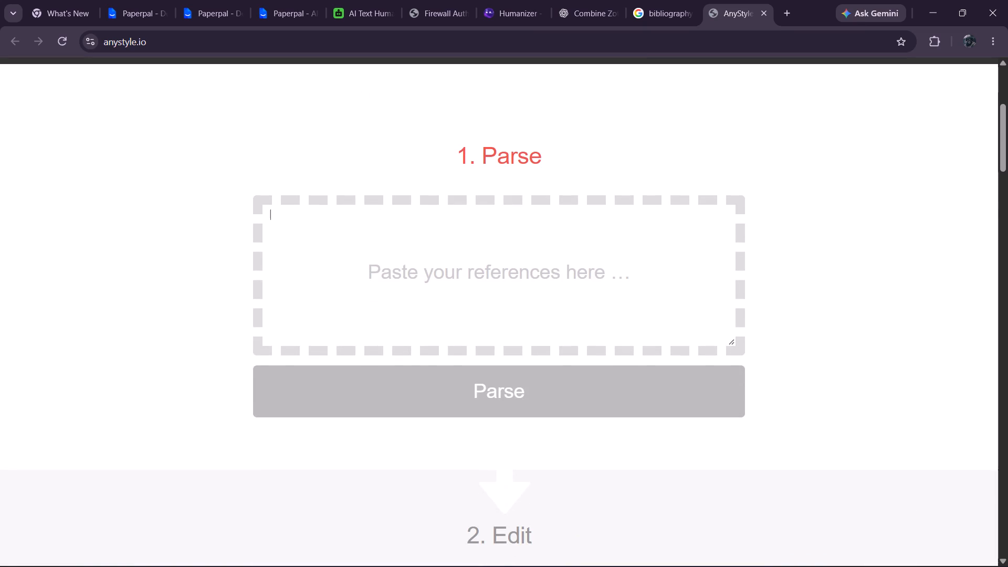
key("ctrl+v")
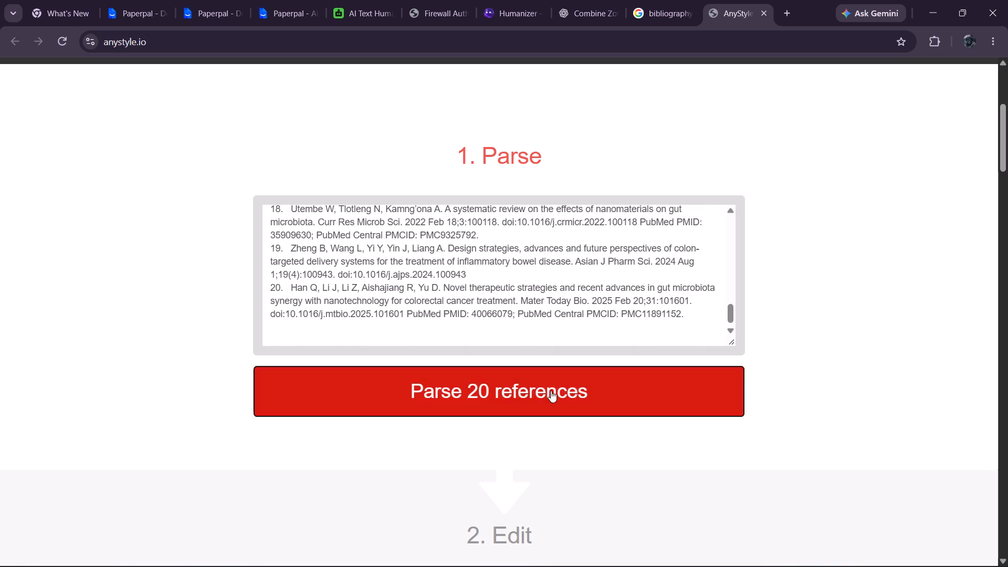
left_click(551, 391)
Save the parsed references from AnyStyle as a BibTeX file.
middle_click_drag(700, 279, 701, 280)
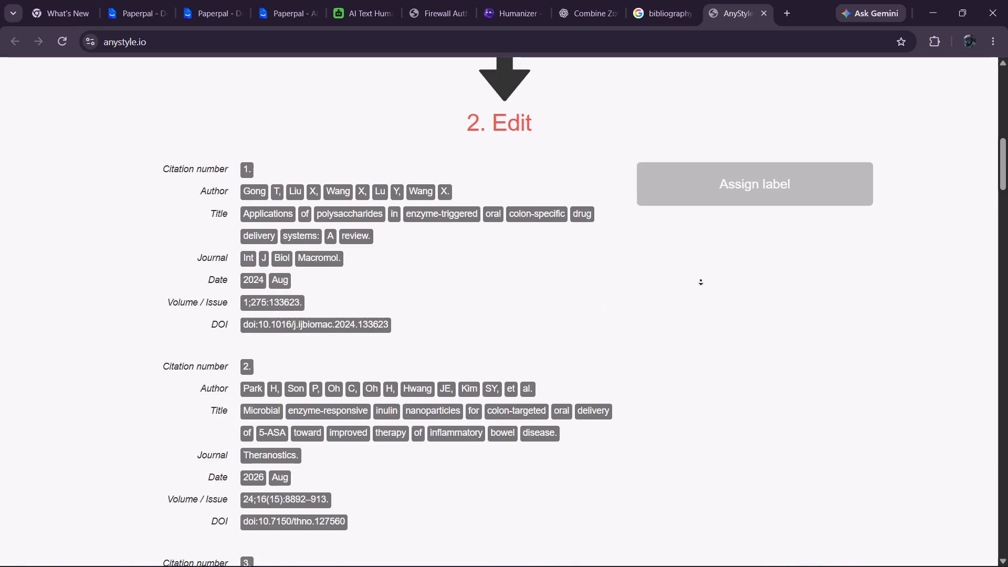
middle_click_drag(701, 280, 697, 464)
middle_click_drag(674, 415, 628, 303)
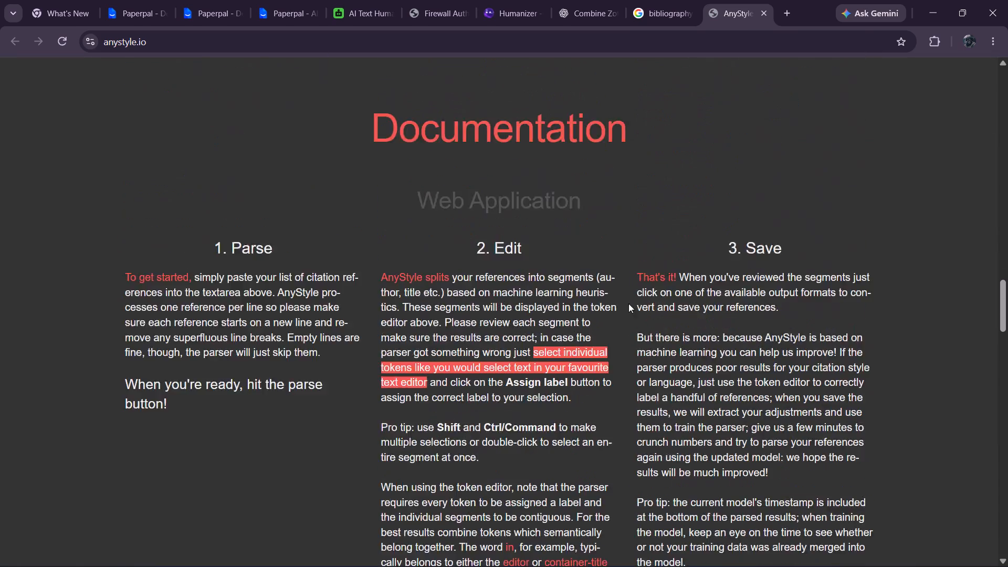
middle_click_drag(591, 301, 570, 229)
scroll(590, 293, "up", 1)
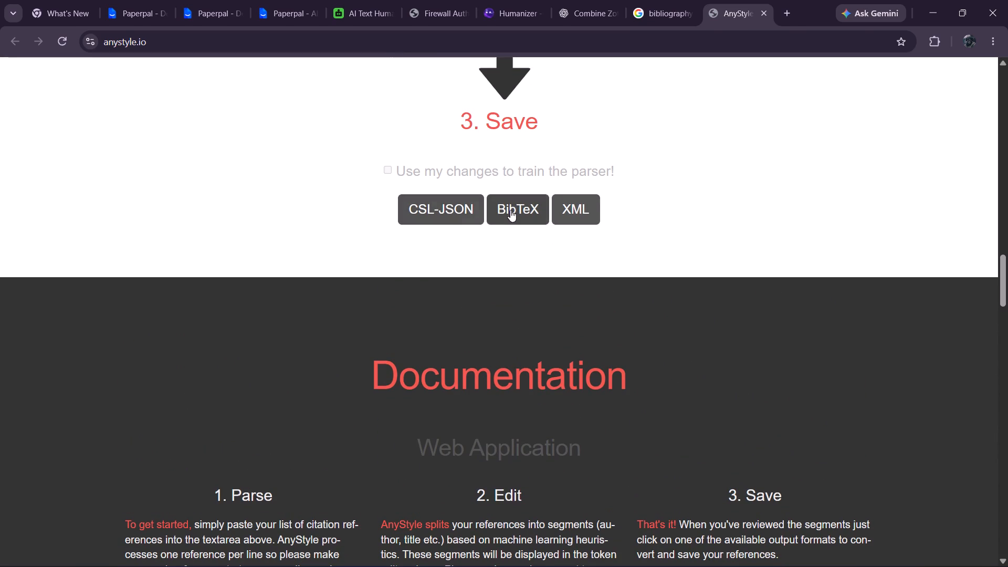
left_click(516, 210)
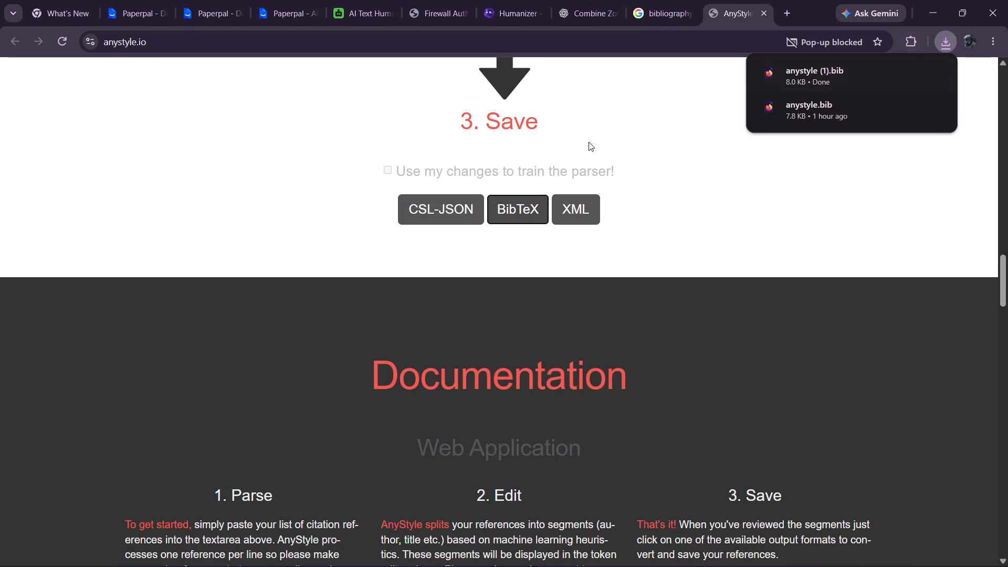
Switch to the Zotero library window and back out of creating a new collection.
key("alt+Tab")
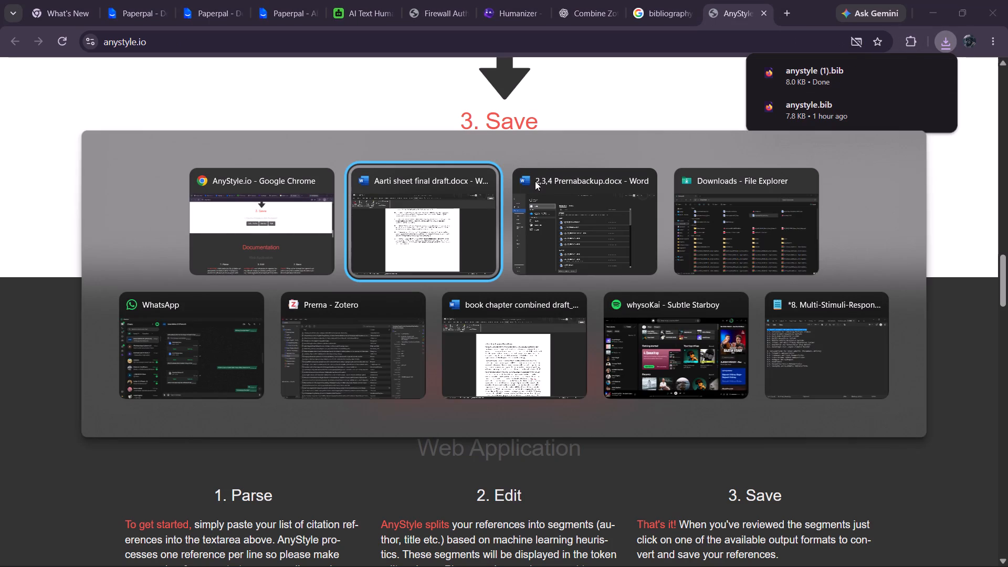
key("alt+Tab")
key("alt+Tab")
key("alt+Tab")
key("alt+Tab")
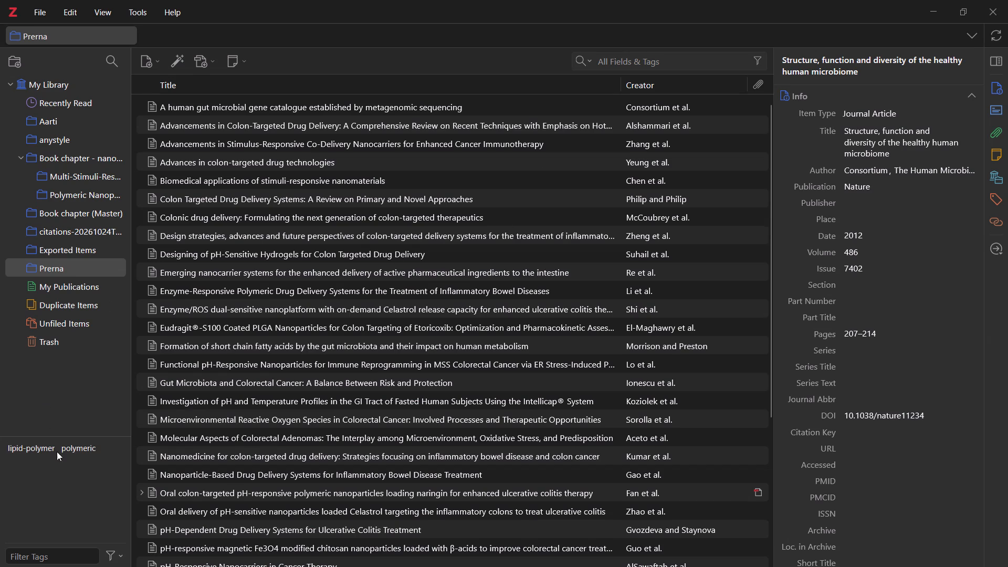
left_click(16, 62)
left_click(584, 361)
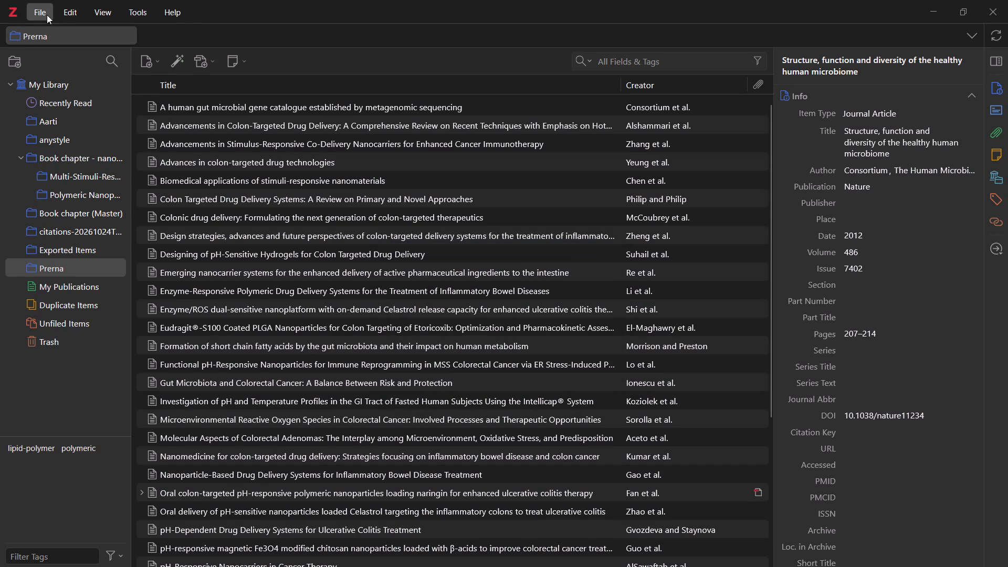
Import the BibTeX file anystyle (1).bib from Downloads into a new collection, copying files to the Zotero storage folder.
left_click(35, 10)
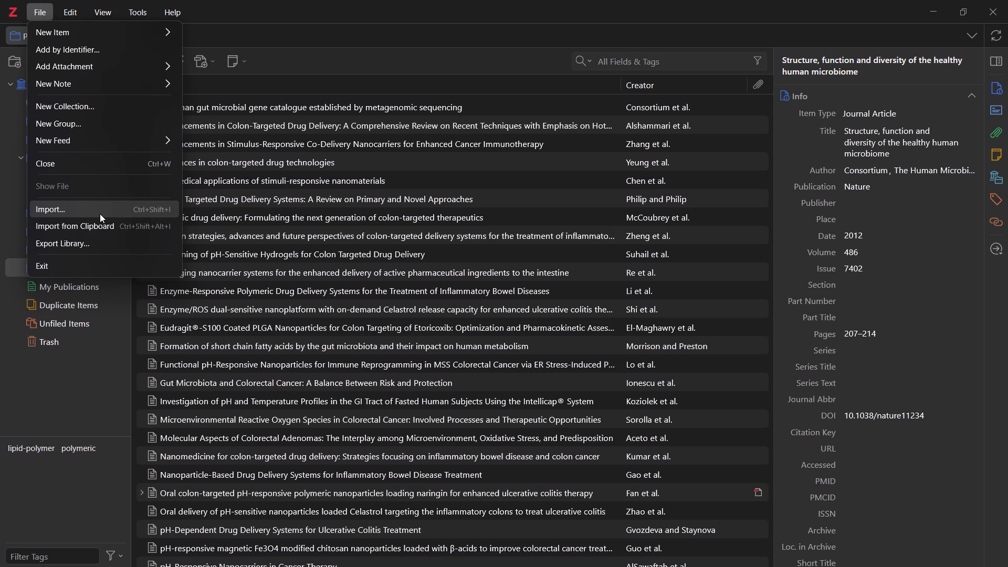
left_click(100, 214)
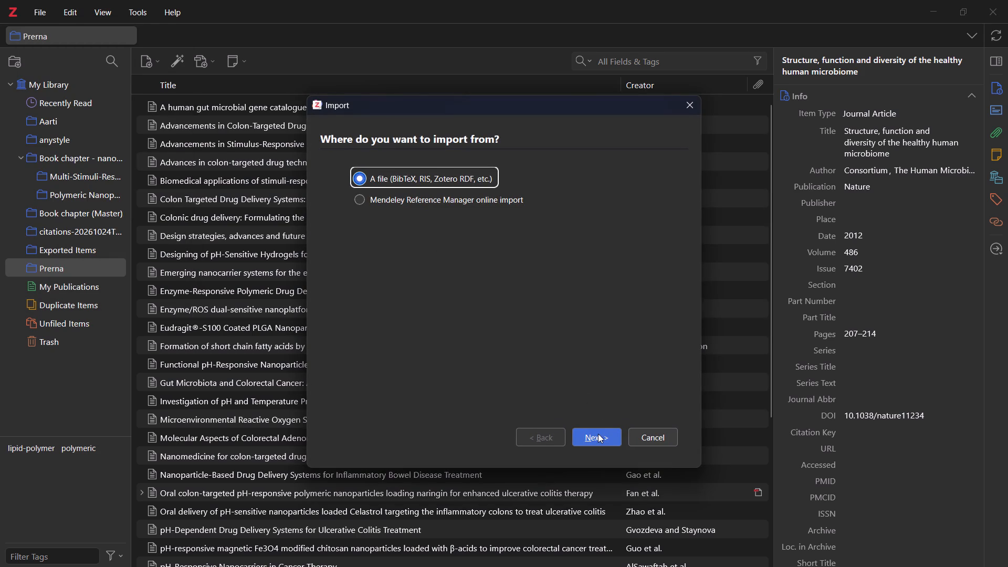
left_click(598, 437)
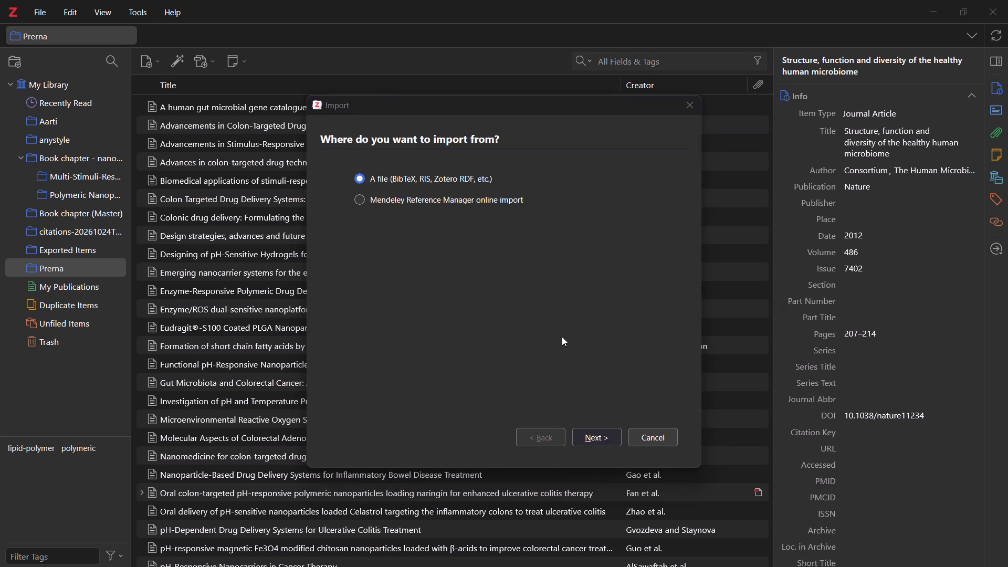
left_click(490, 219)
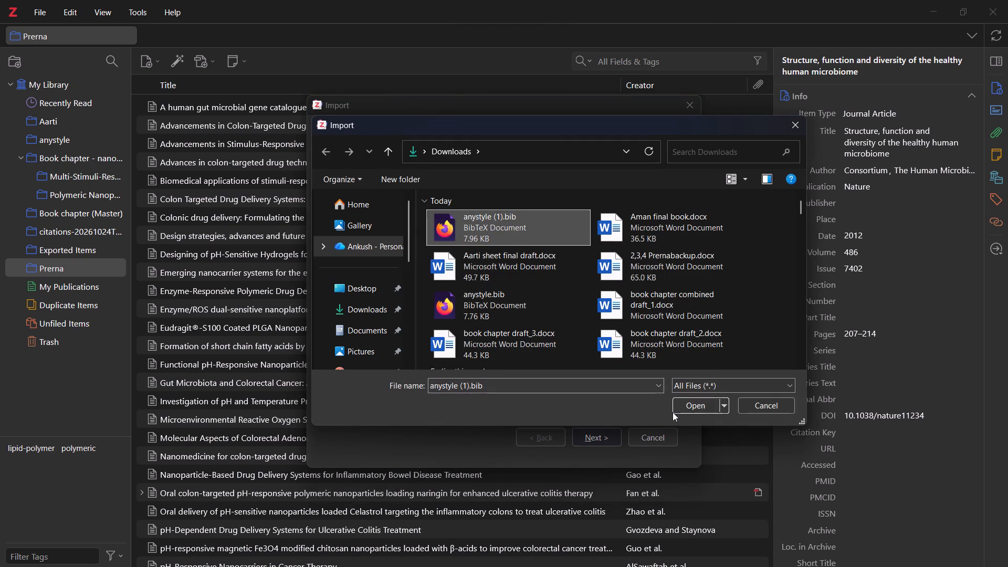
left_click(708, 403)
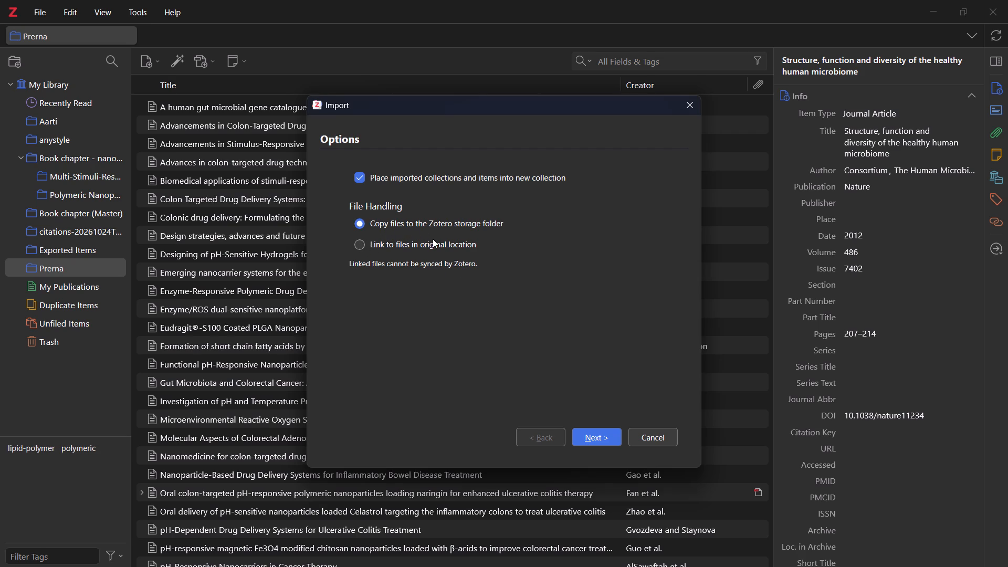
left_click(598, 436)
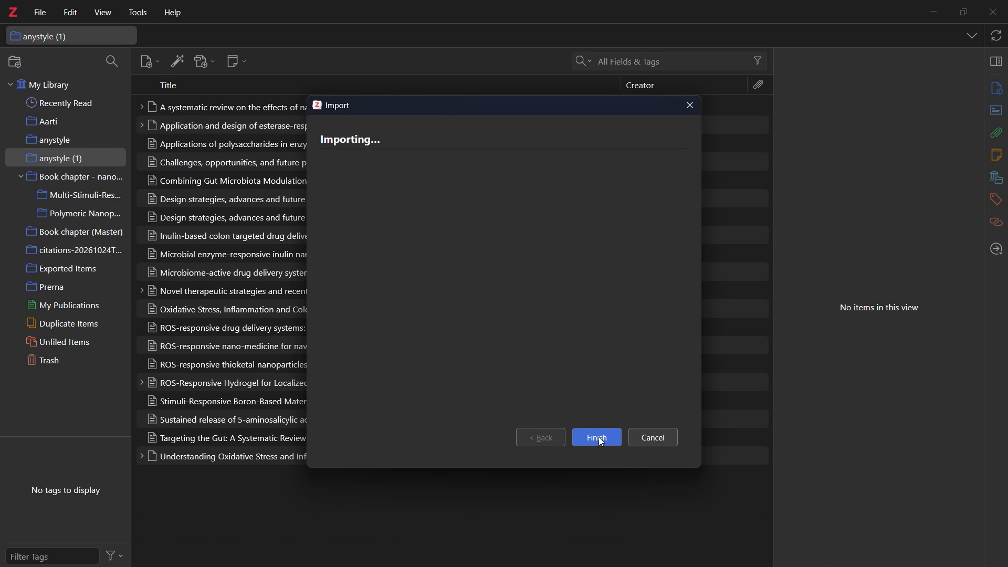
left_click(599, 438)
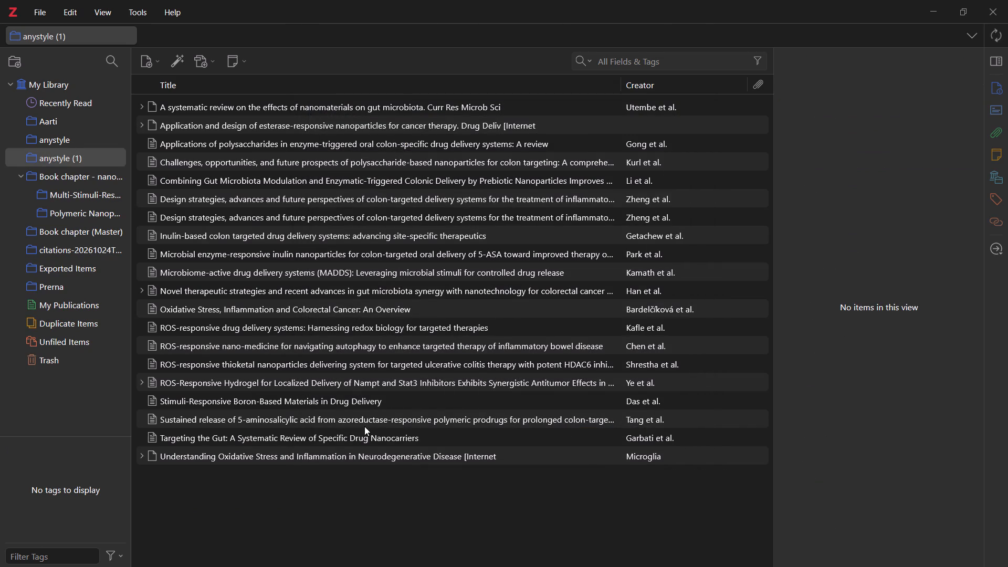
Add all items of the anystyle (1) collection to the Exported Items and Book chapter (Master) collections.
left_click(76, 259)
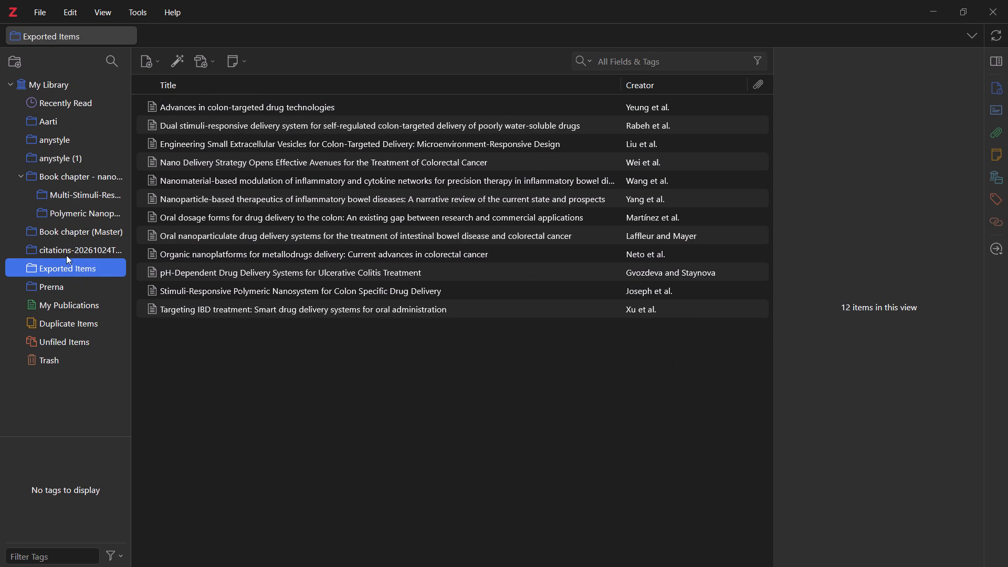
left_click(64, 152)
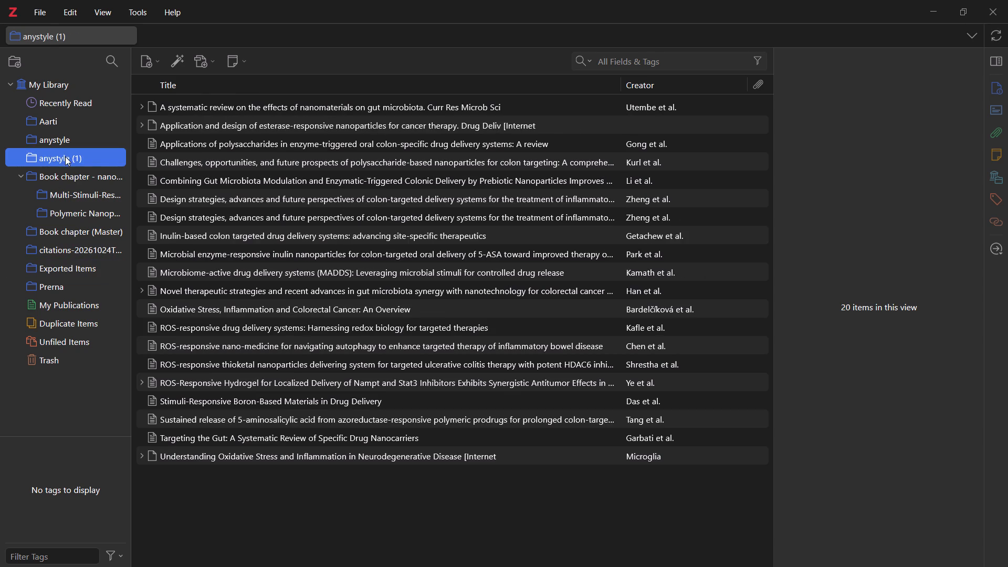
left_click(515, 453)
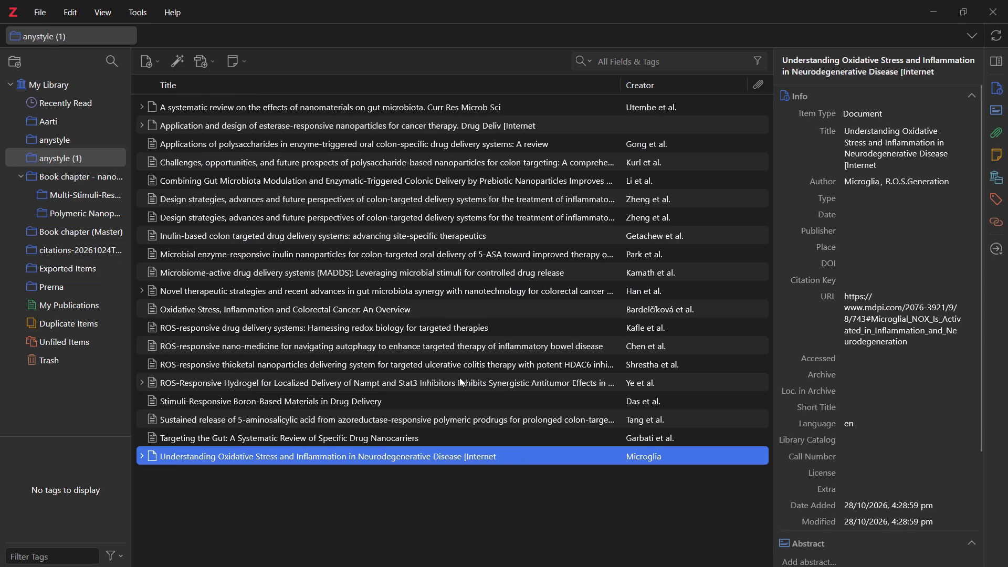
key("ctrl+a")
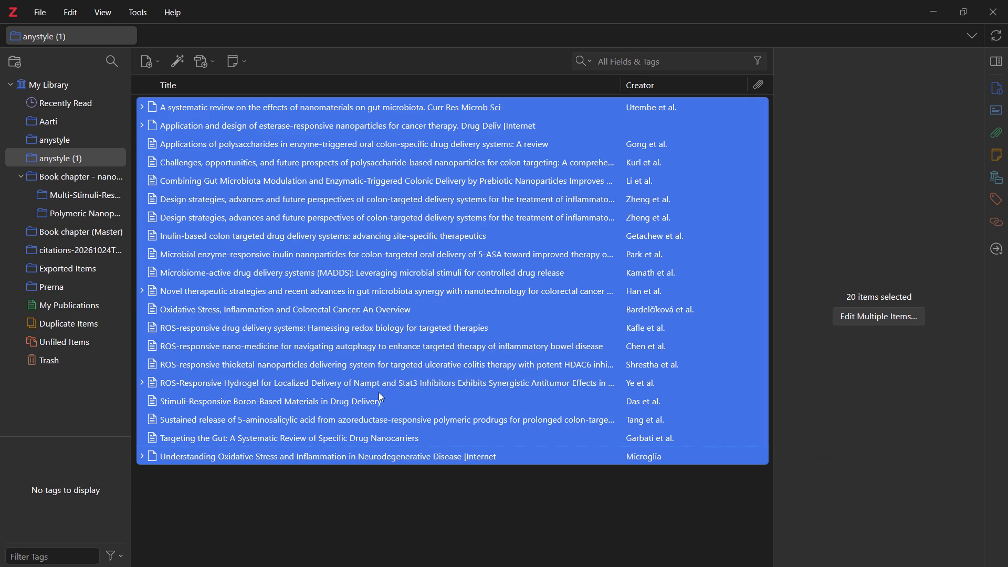
right_click(364, 369)
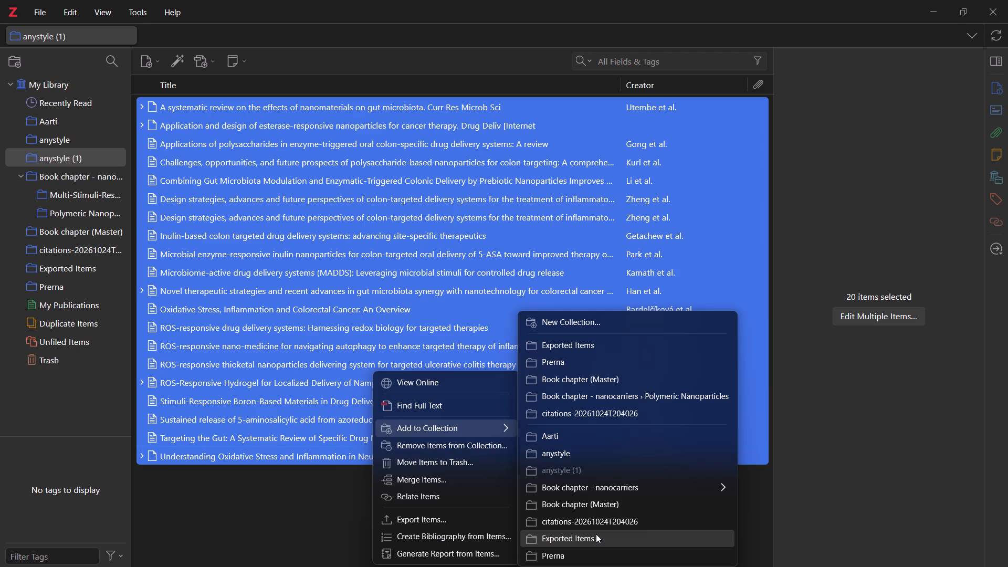
left_click(596, 534)
right_click(409, 364)
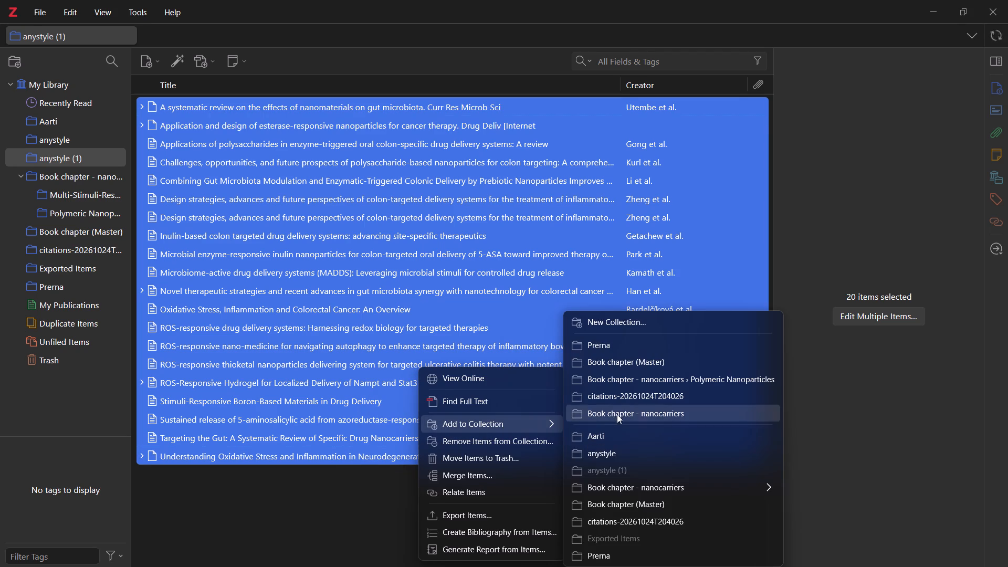
left_click(639, 364)
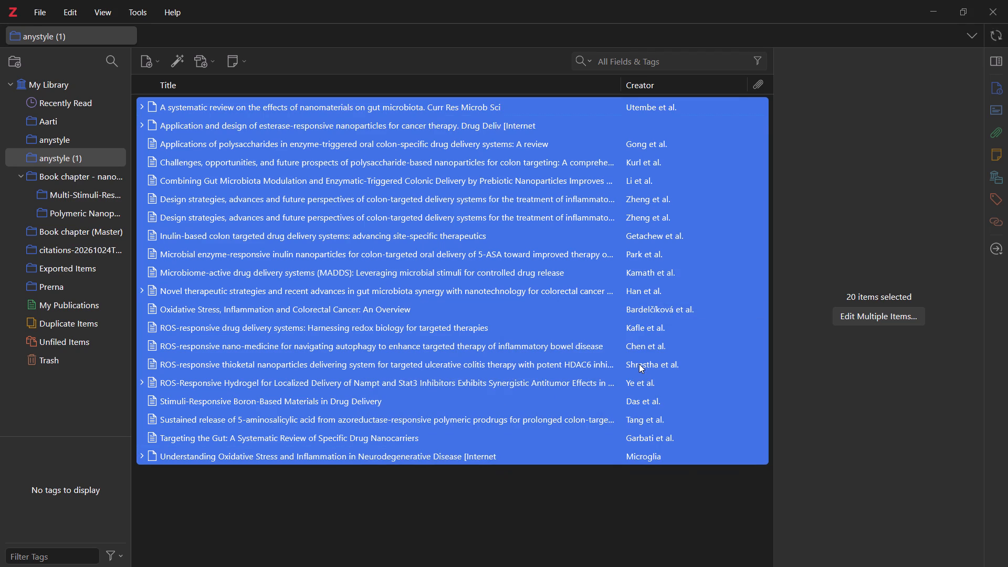
Rename the Book chapter (Master) collection as Master (Book chapter).
left_click(97, 226)
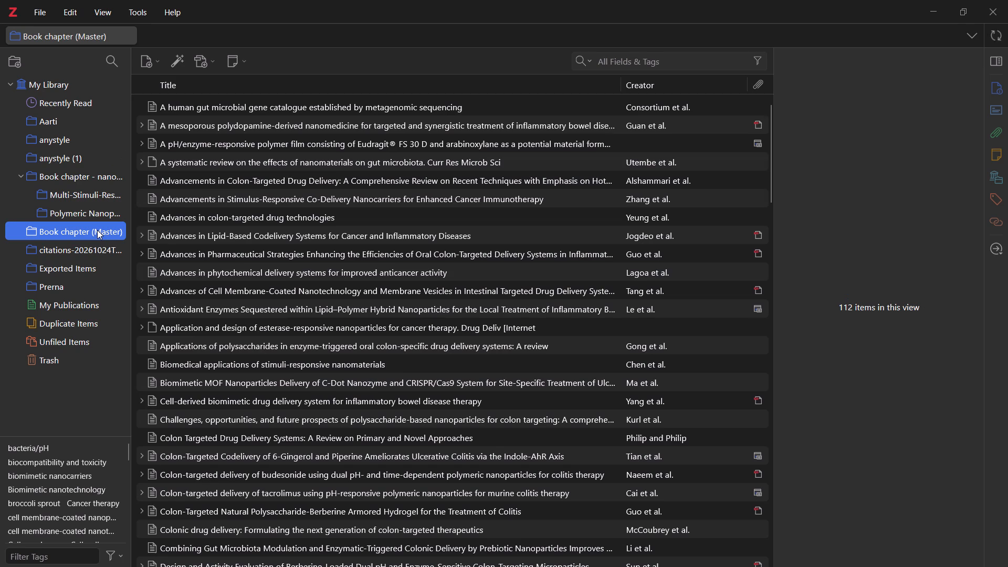
right_click(97, 230)
left_click(167, 266)
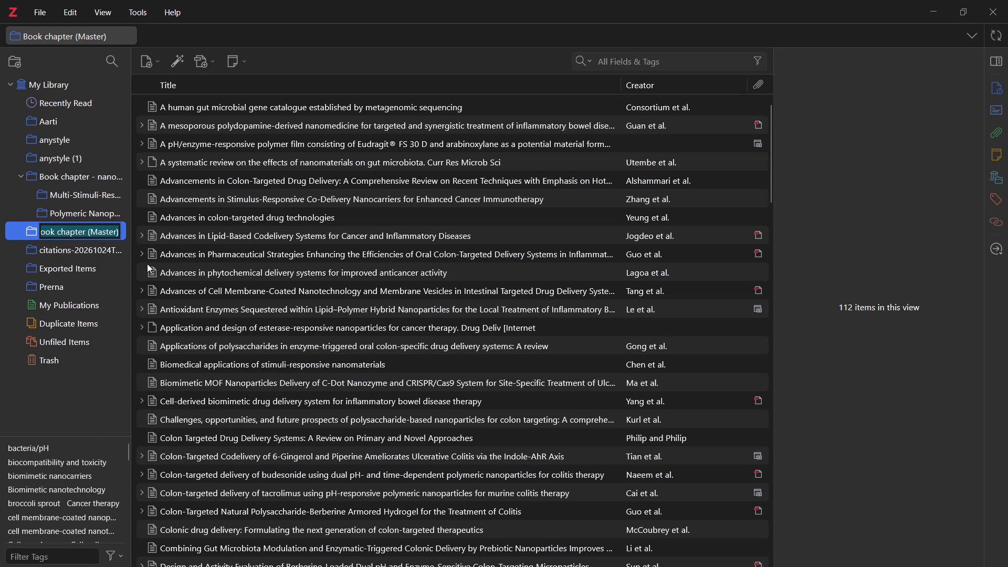
key("Right")
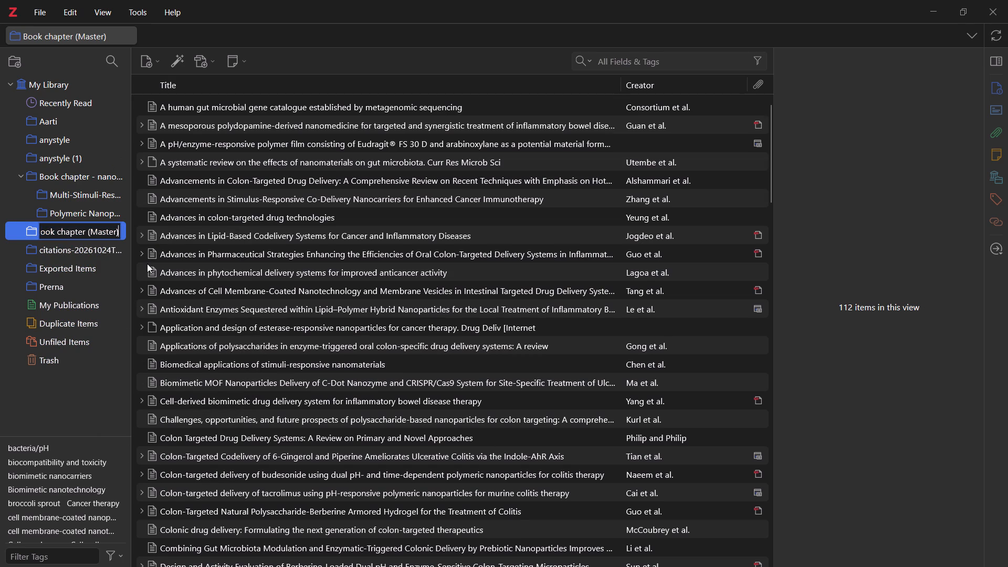
key("ctrl+shift+Left")
key("ctrl+shift+Left")
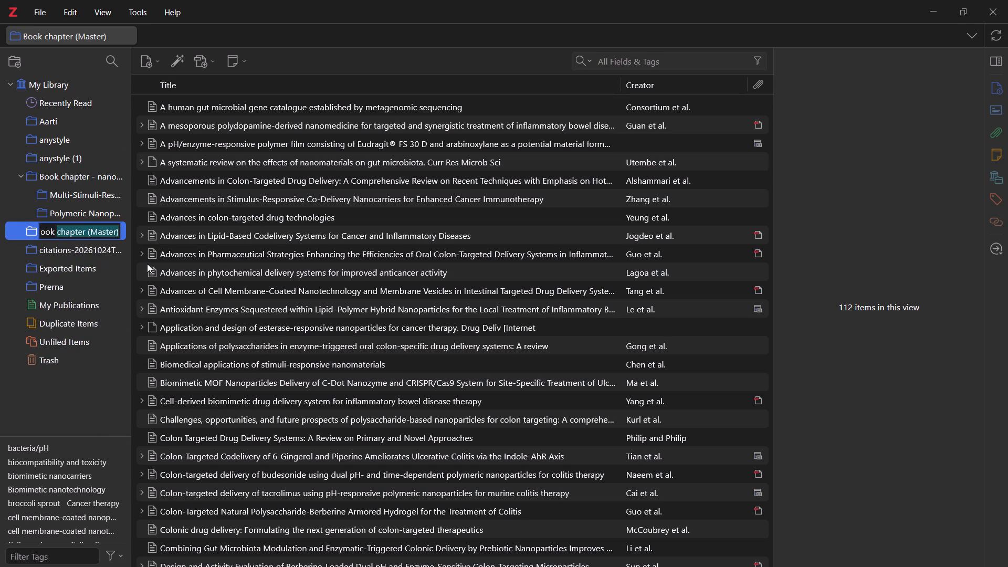
key("ctrl+shift+Right")
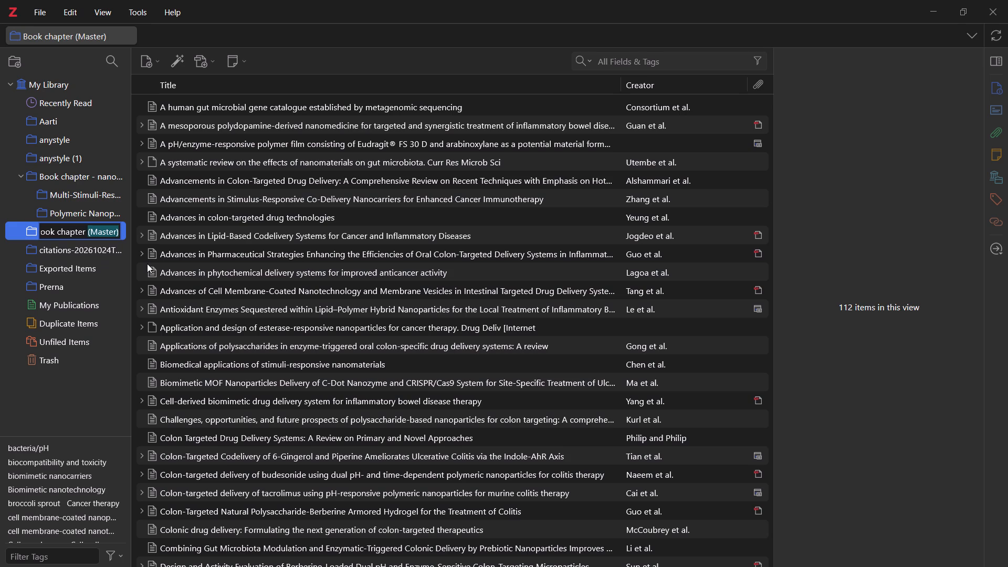
key("ctrl+x")
key("Left")
key("Left")
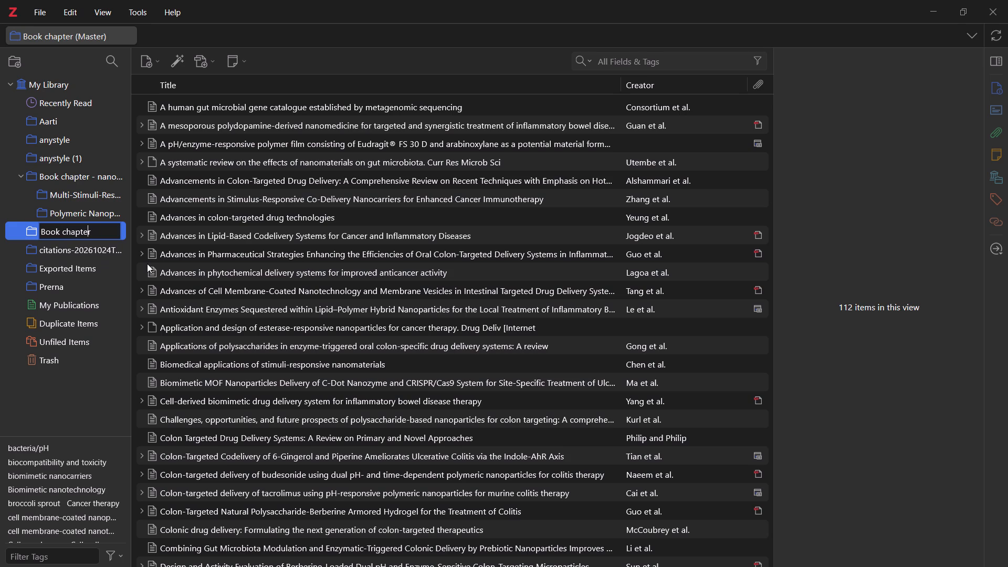
key("Right")
key("shift+parenright")
key("ctrl+Left")
key("ctrl+Left")
key("shift+parenleft")
key("Left")
key("ctrl+v")
key("BackSpace")
key("ctrl+Left")
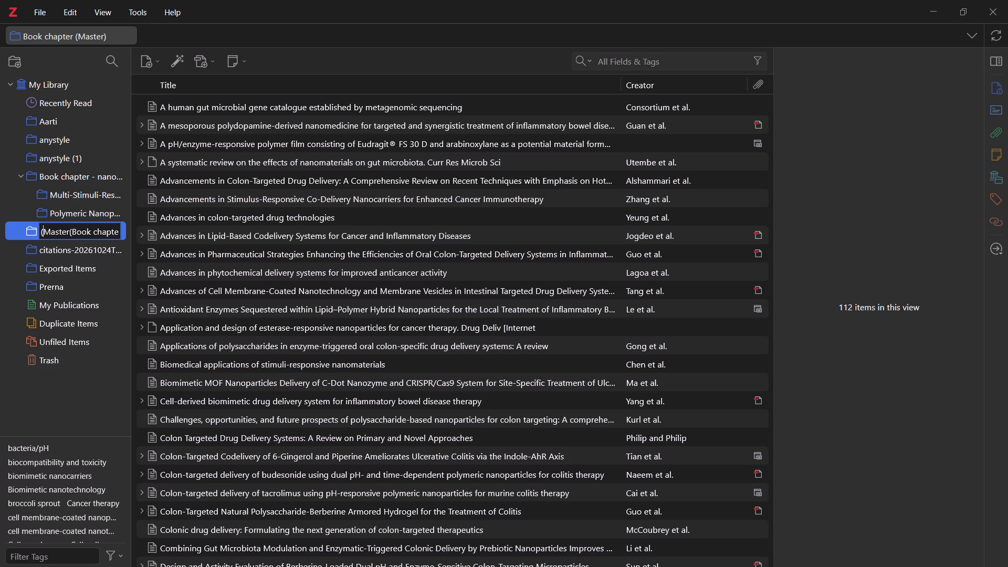
key("BackSpace")
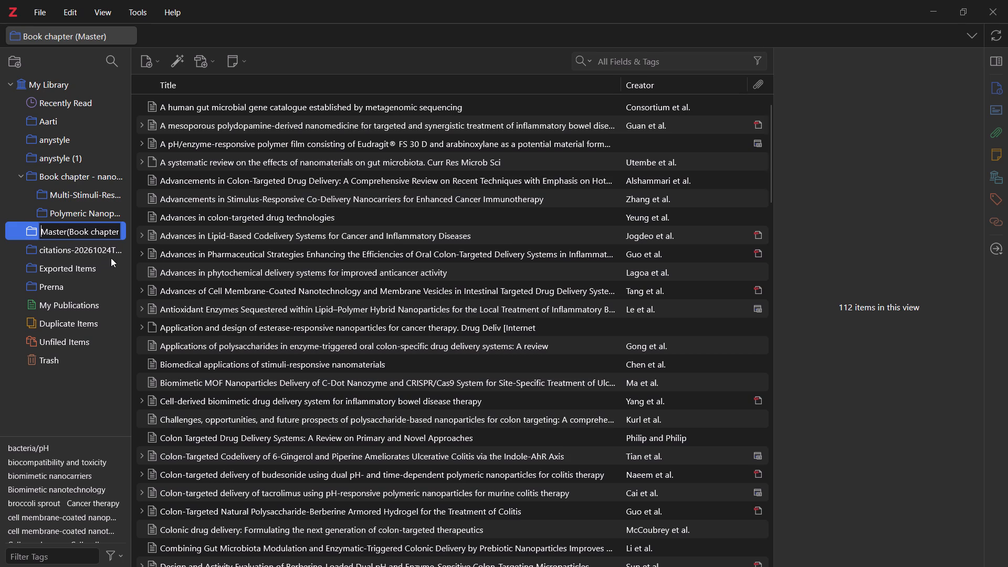
left_click(66, 230)
left_click(68, 232)
key("space")
key("BackSpace")
key("Left")
key("space")
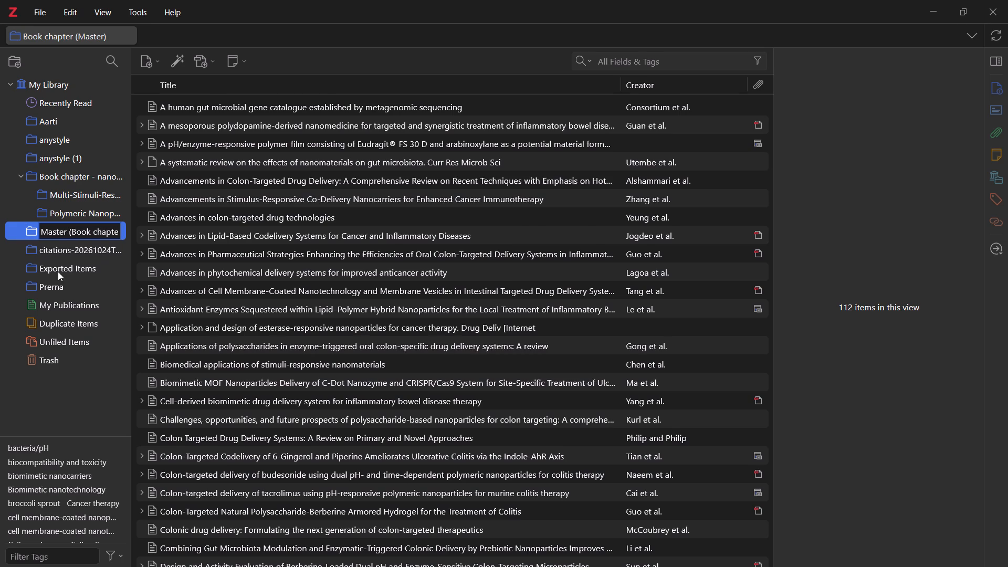
left_click(59, 269)
Rename the Exported Items collection as Aman.
left_click(57, 246)
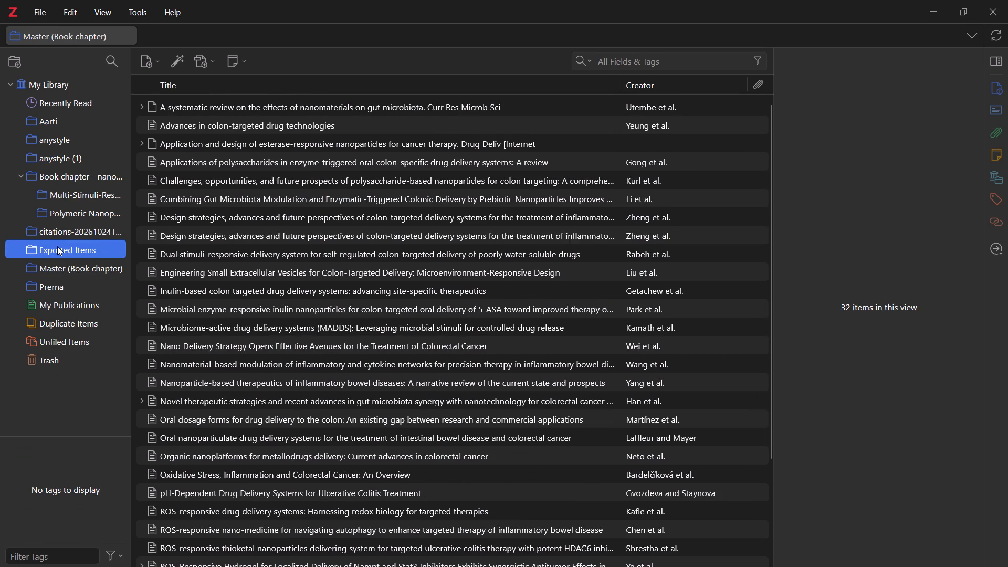
right_click(57, 246)
left_click(112, 279)
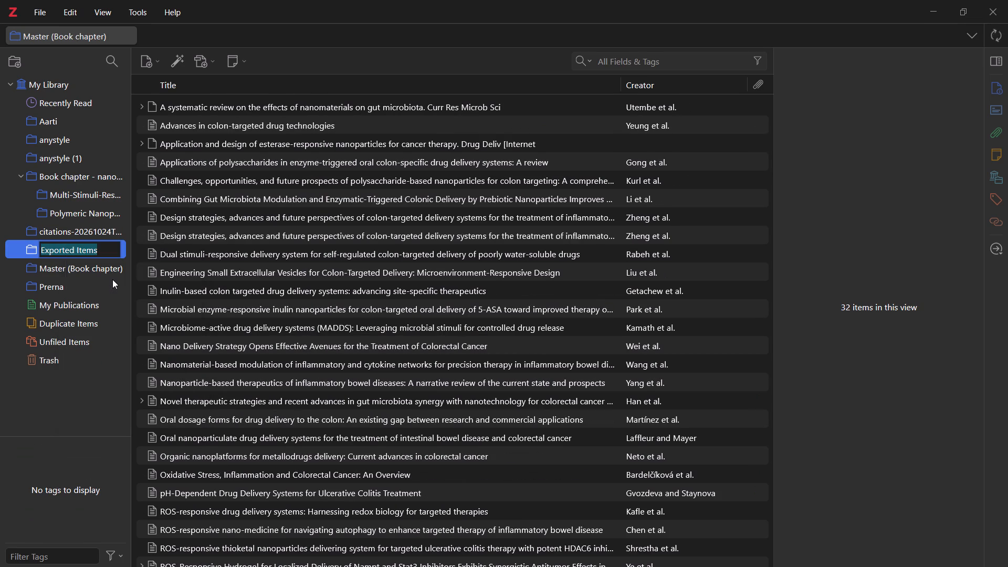
type("Aman")
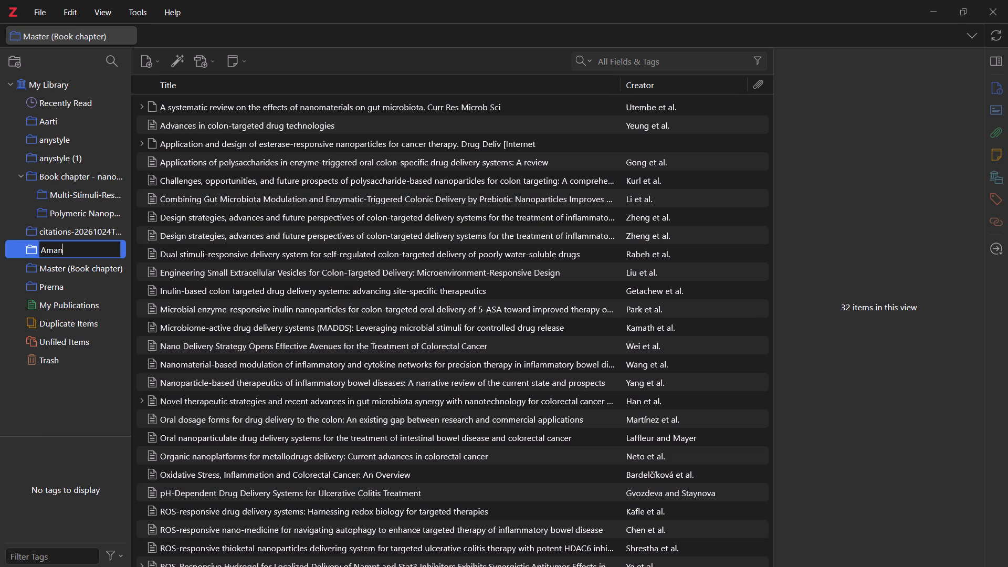
key("Return")
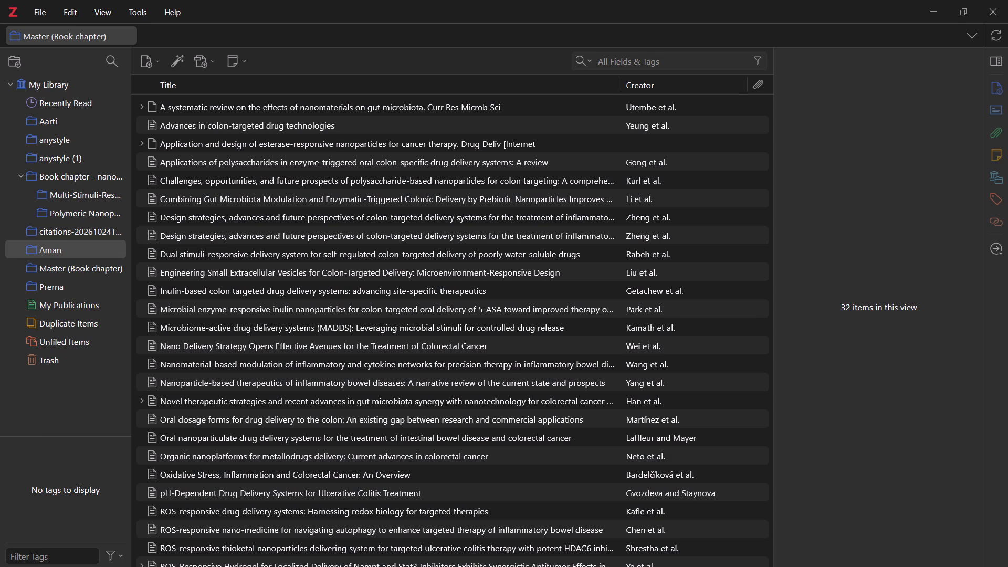
Look through the items in the Master (Book chapter), Prerna, Aarti, Aman, anystyle and anystyle (1) collections.
left_click(83, 266)
left_click(43, 285)
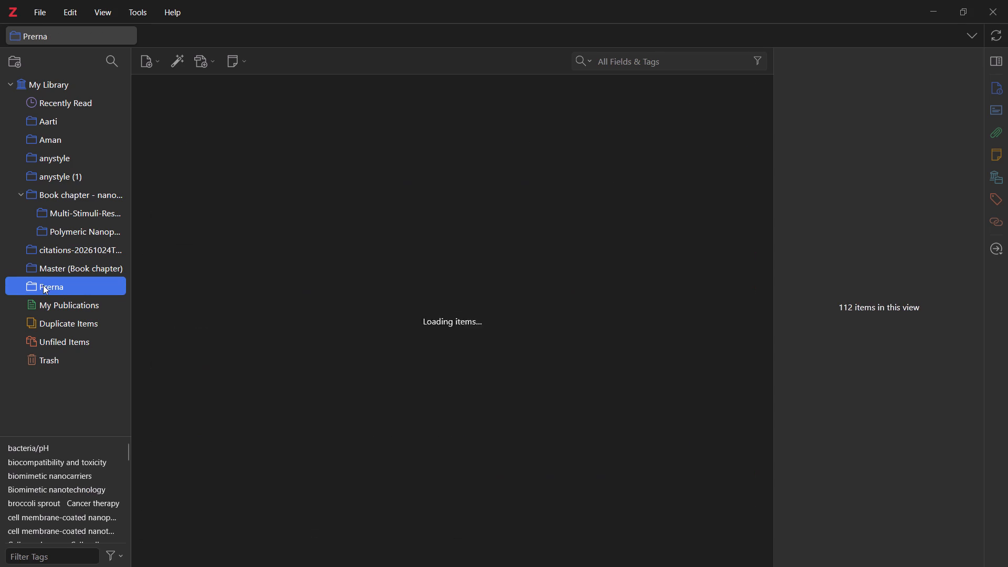
left_click(56, 122)
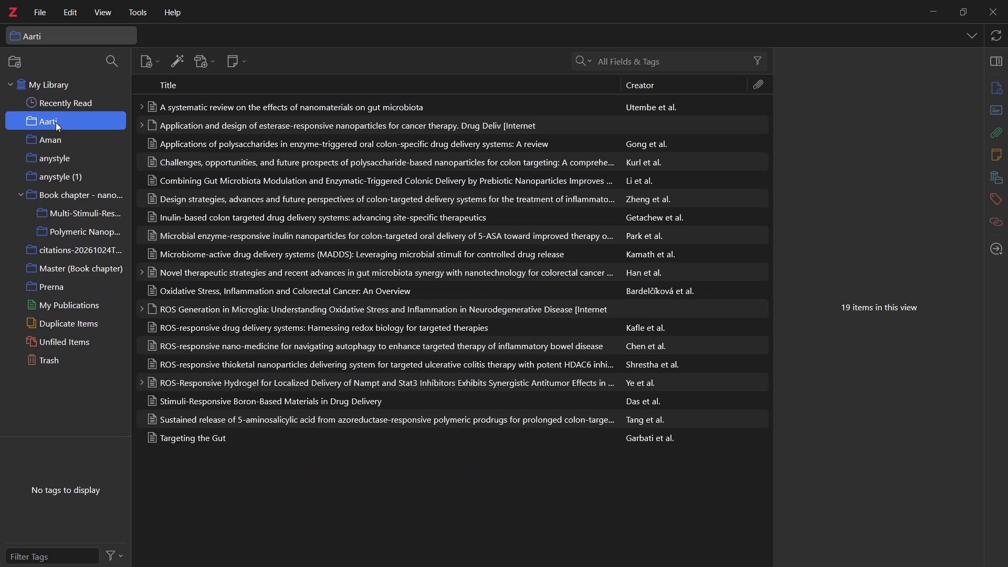
left_click(61, 142)
left_click(66, 160)
left_click(79, 178)
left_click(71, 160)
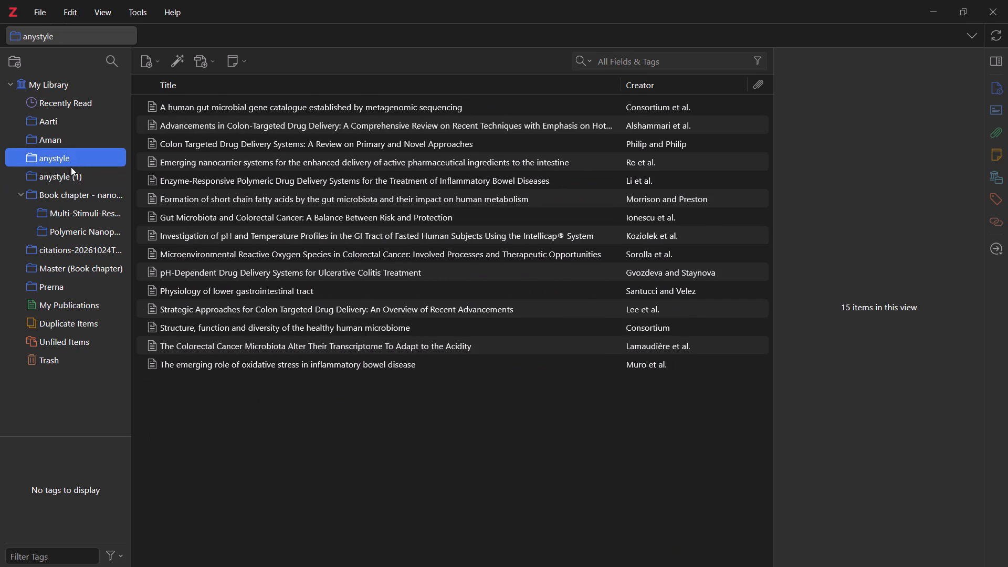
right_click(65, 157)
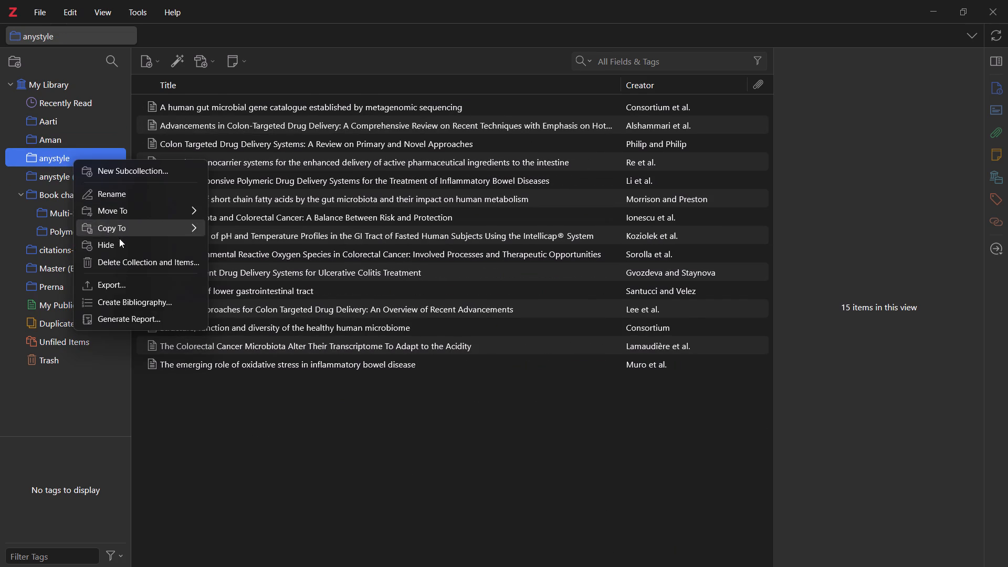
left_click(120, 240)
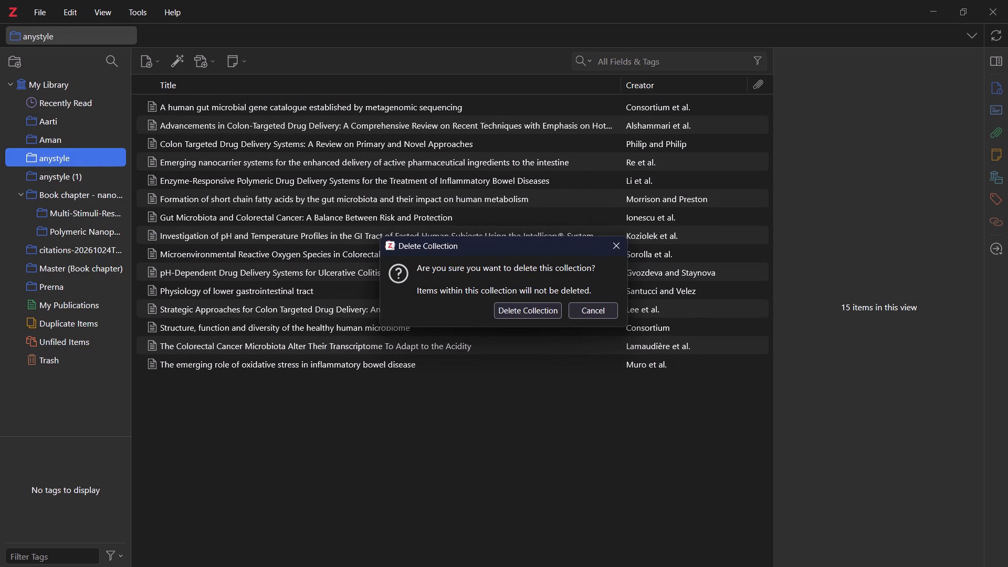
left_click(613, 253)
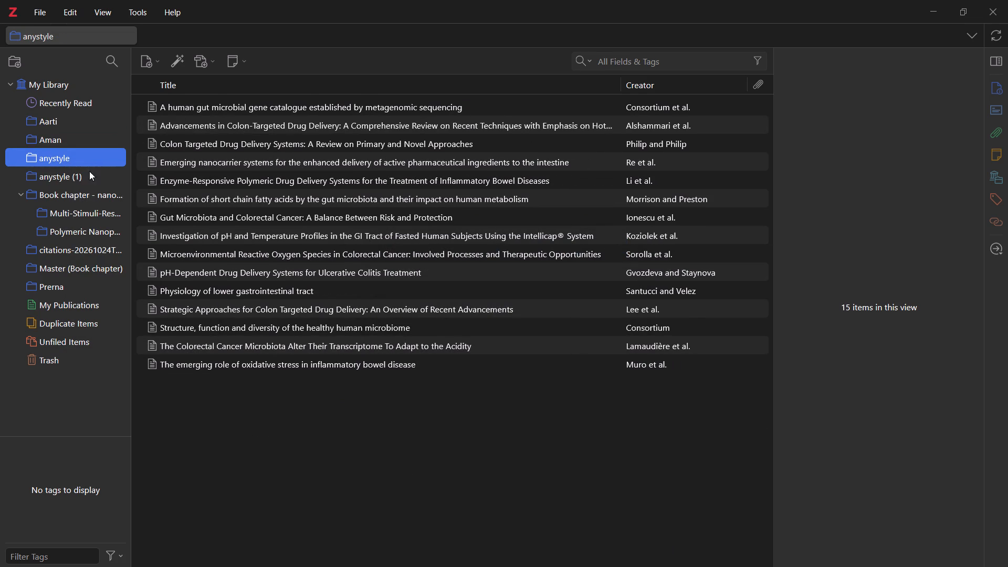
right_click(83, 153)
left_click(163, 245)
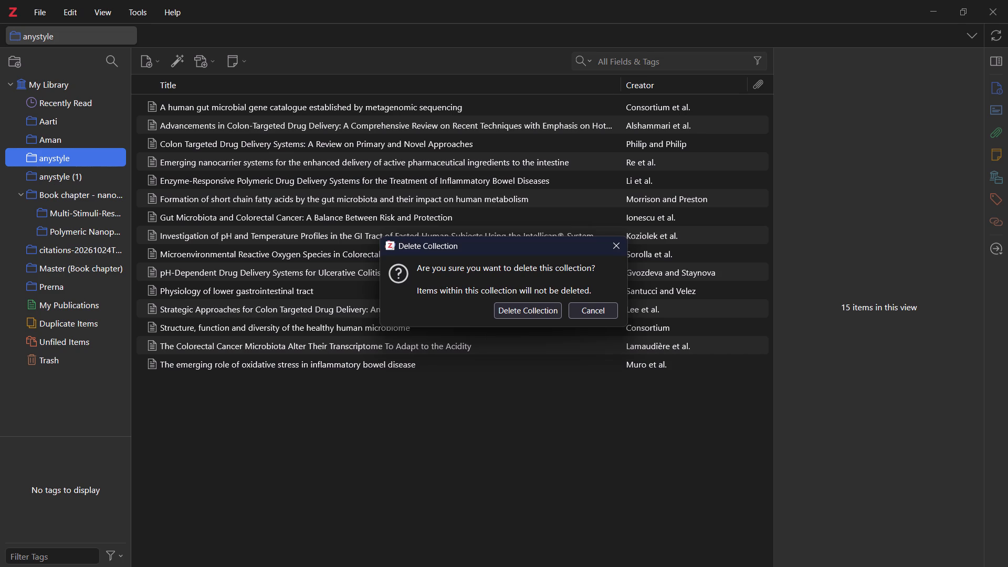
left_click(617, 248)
Look through the anystyle (1) collection and the library's list of duplicate items.
left_click(68, 182)
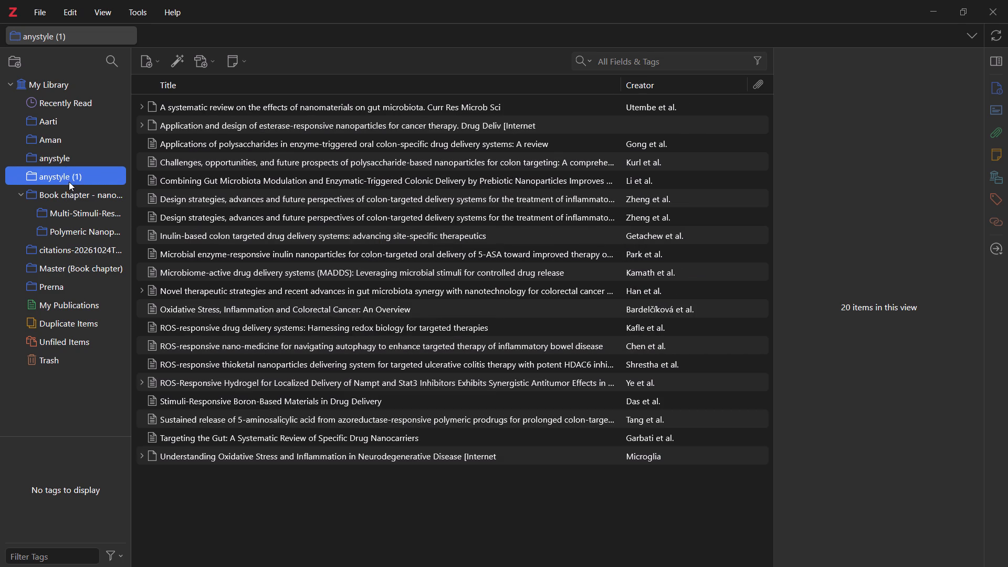
left_click(89, 263)
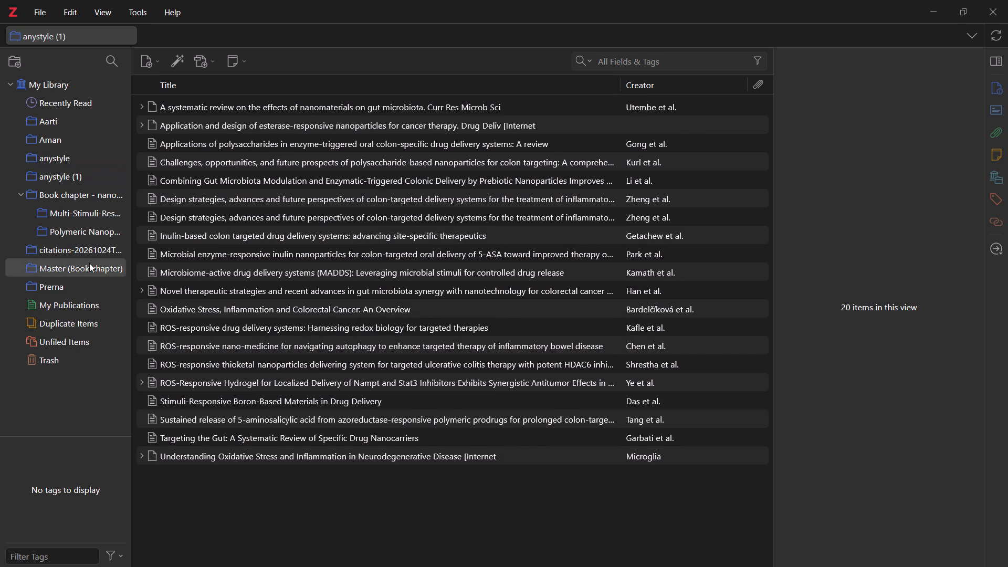
left_click(89, 250)
left_click(80, 327)
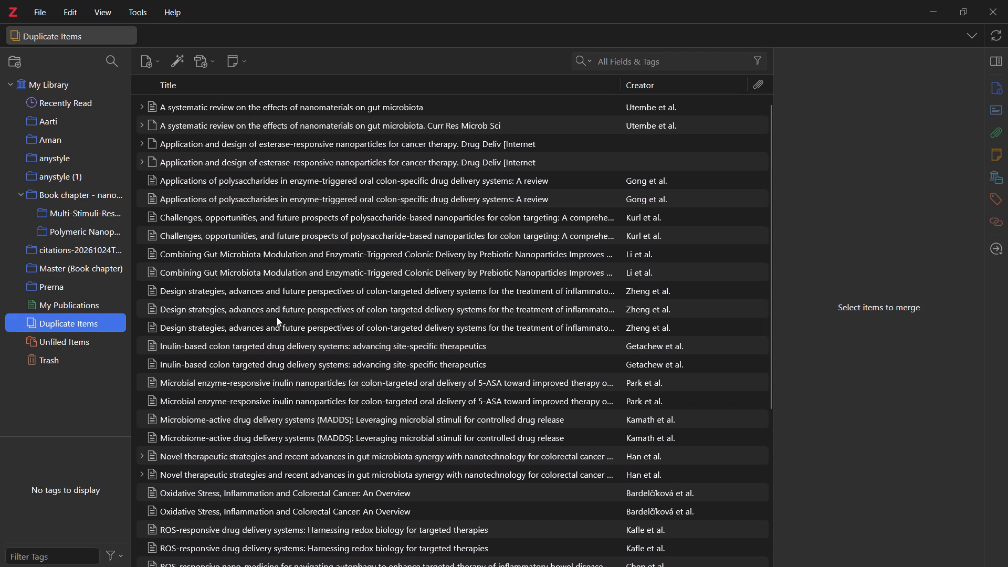
scroll(475, 335, "down", 6)
scroll(490, 398, "down", 3)
scroll(490, 398, "up", 1)
scroll(490, 398, "down", 1)
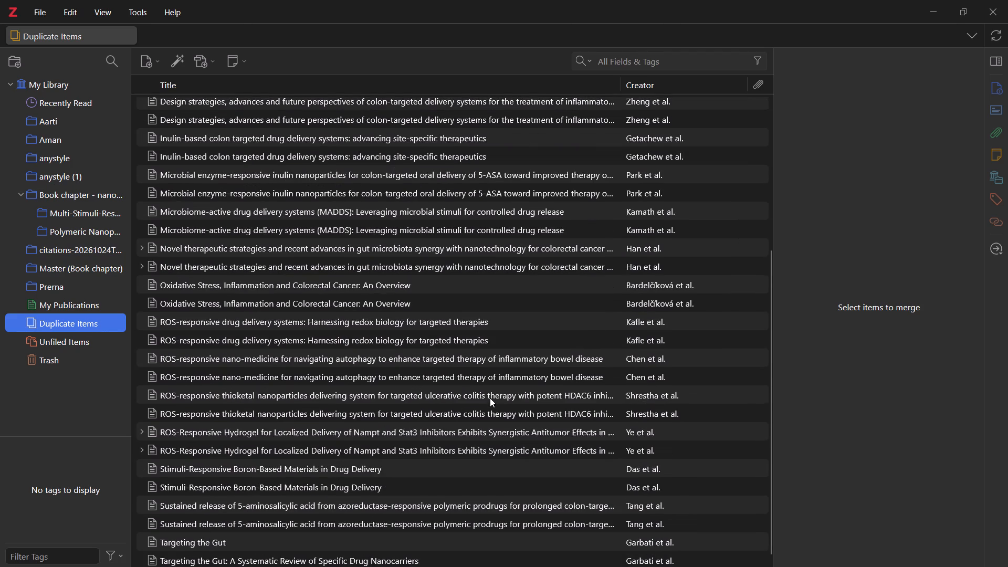
scroll(490, 398, "down", 1)
scroll(490, 398, "up", 1)
scroll(490, 398, "down", 2)
scroll(490, 394, "up", 2)
scroll(500, 286, "up", 1)
scroll(500, 286, "down", 1)
scroll(500, 286, "up", 2)
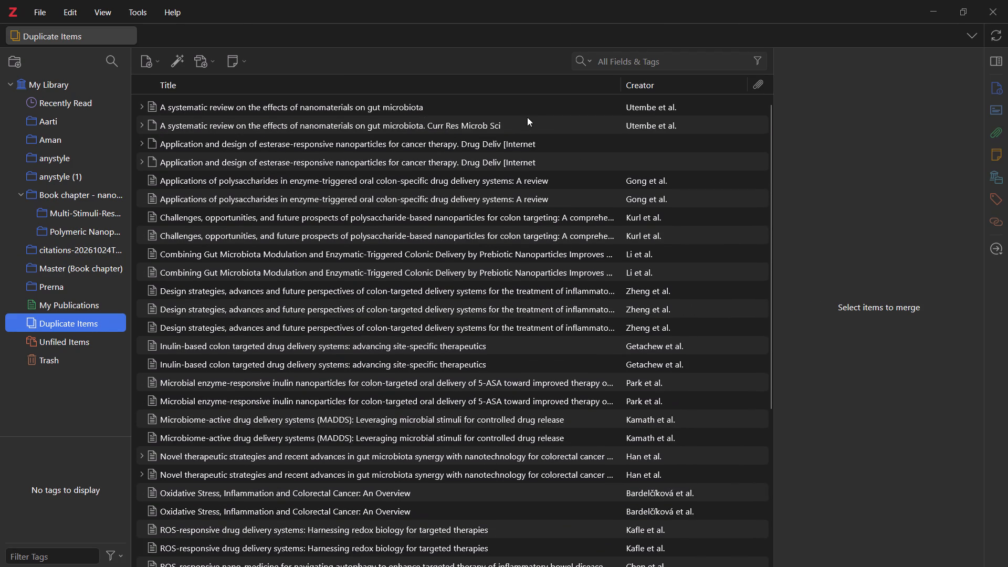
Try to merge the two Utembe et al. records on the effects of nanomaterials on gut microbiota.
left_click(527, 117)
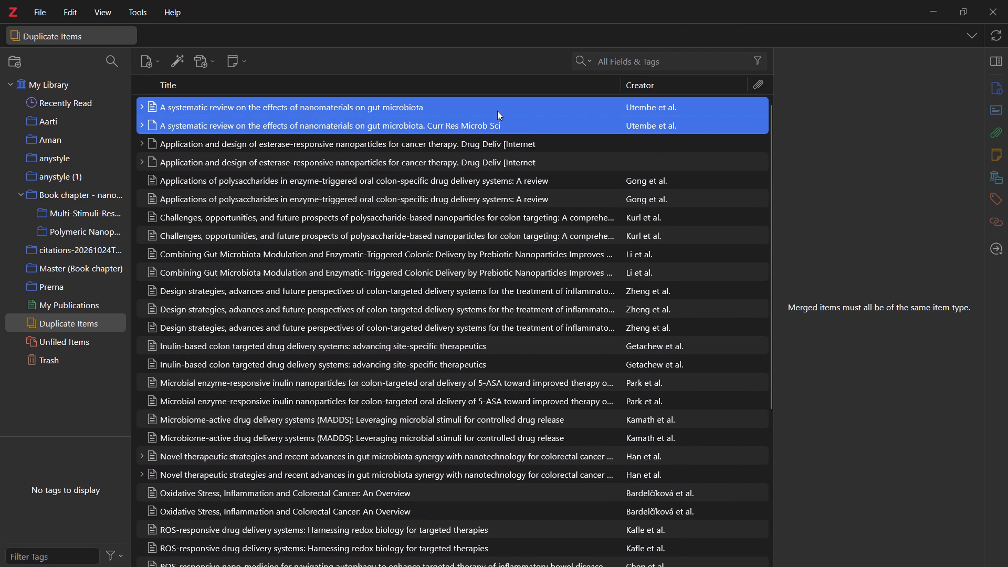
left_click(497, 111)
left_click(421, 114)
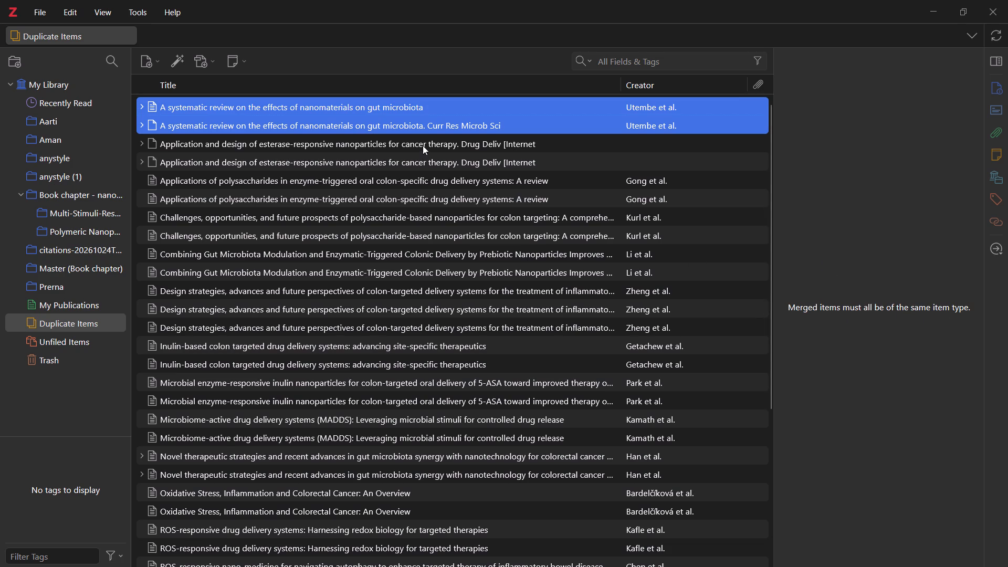
Merge each duplicate set from the esterase-responsive nanoparticles document through Park et al.'s microbial enzyme-responsive inulin article, keeping the preselected master versions.
left_click(277, 136)
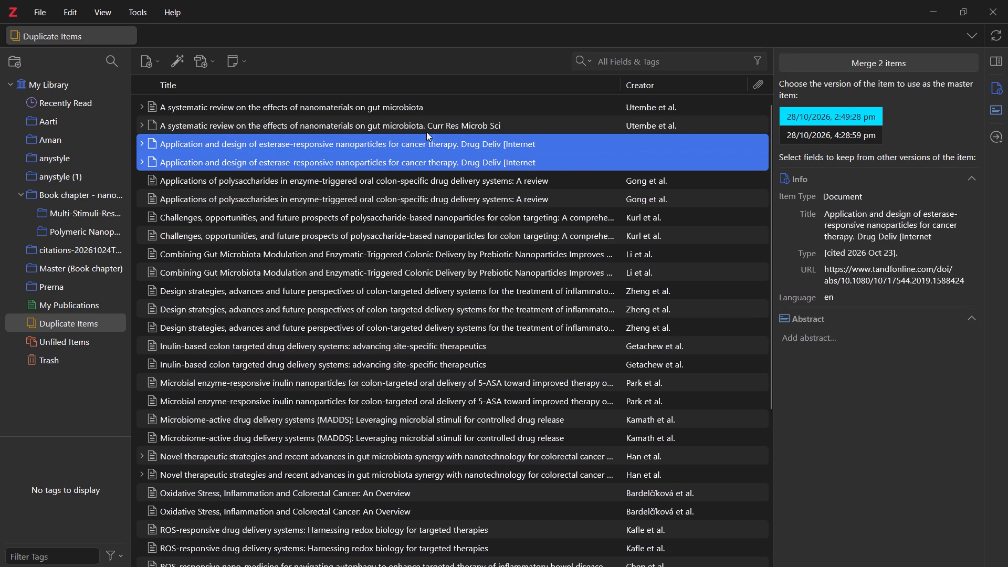
left_click(846, 63)
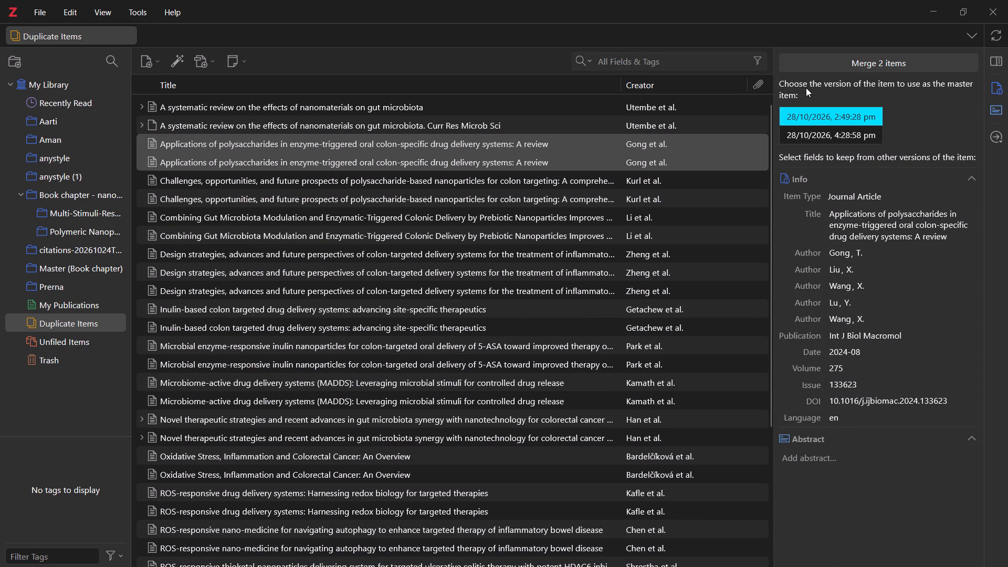
left_click(840, 64)
left_click(840, 64)
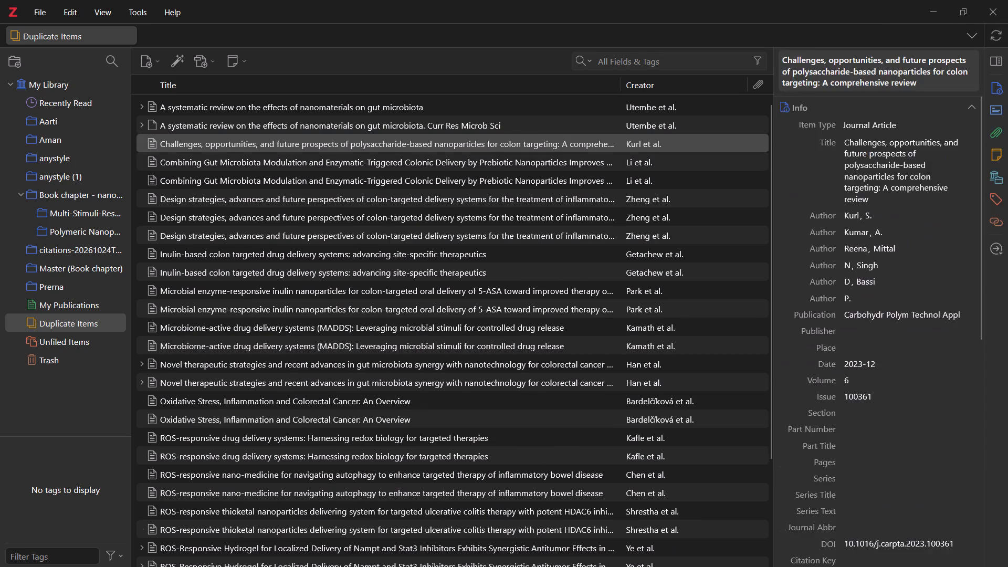
left_click(840, 64)
left_click(840, 64)
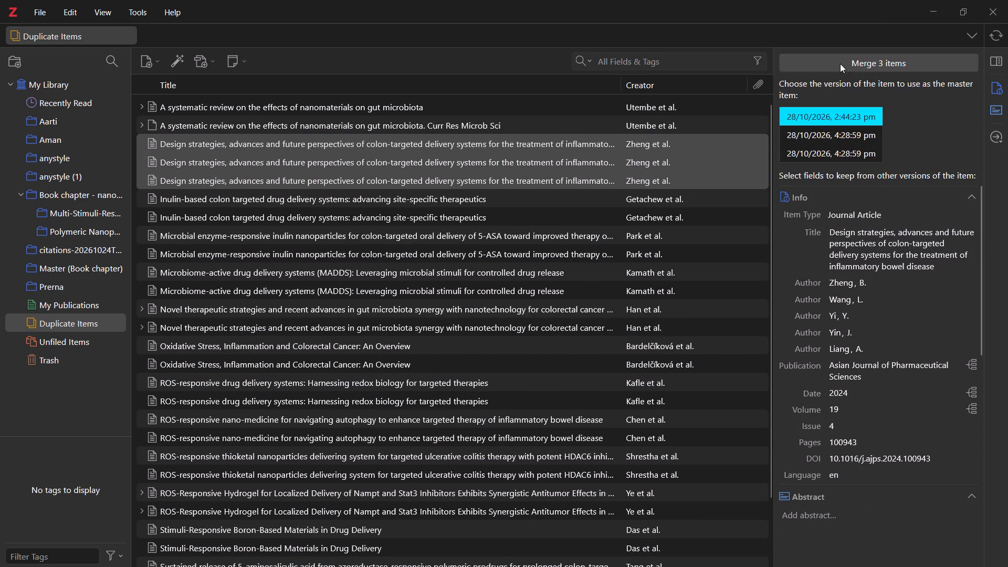
left_click(840, 64)
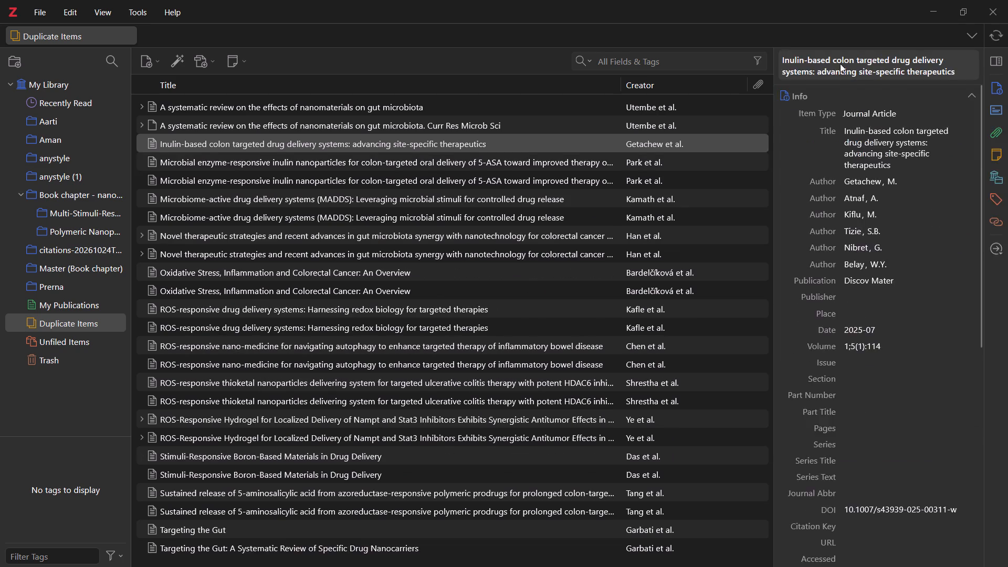
left_click(840, 64)
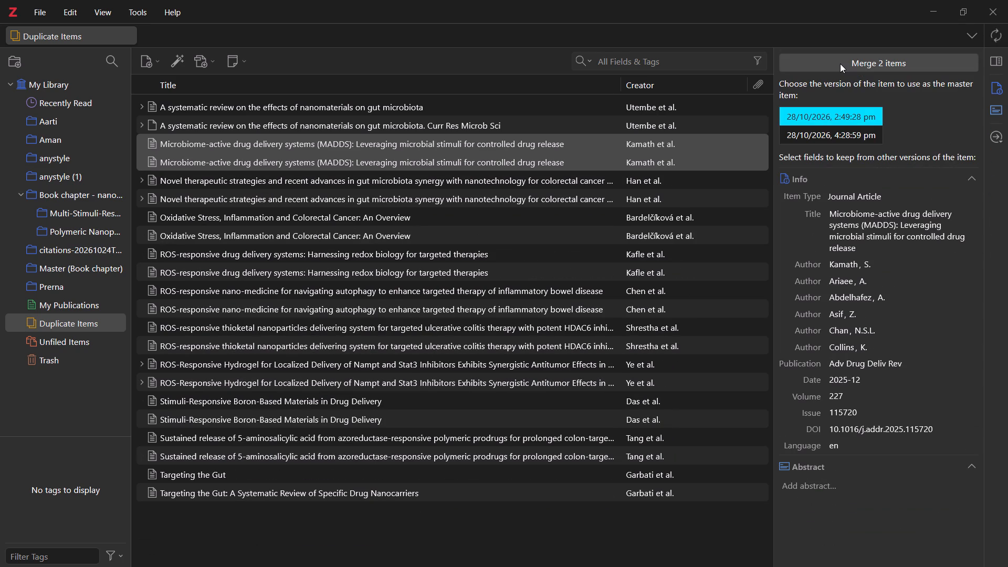
Merge the remaining duplicate sets from Kamath et al.'s microbiome-active drug delivery article through Garbati et al.'s Targeting the Gut, keeping the preselected master versions.
left_click(839, 63)
left_click(839, 63)
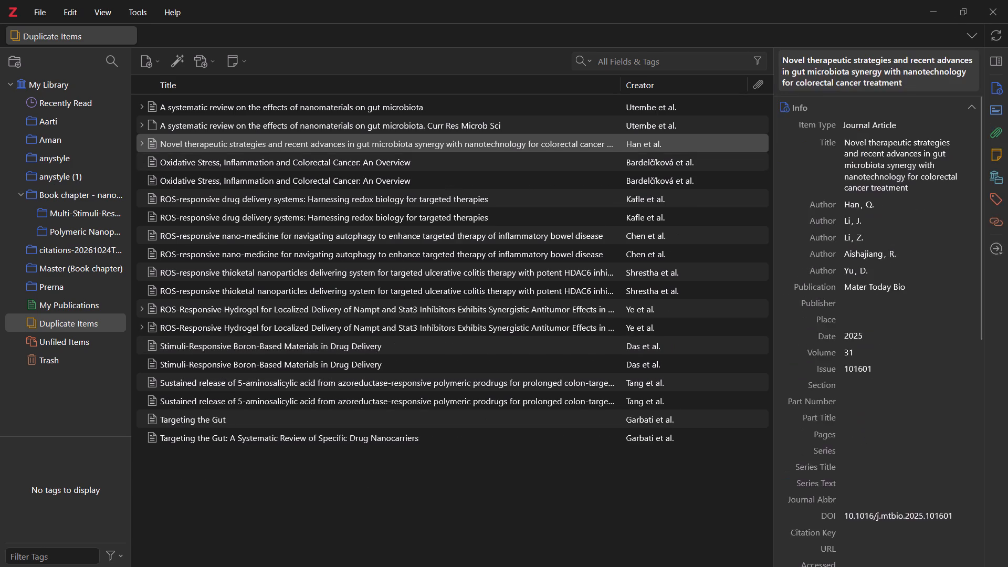
left_click(839, 63)
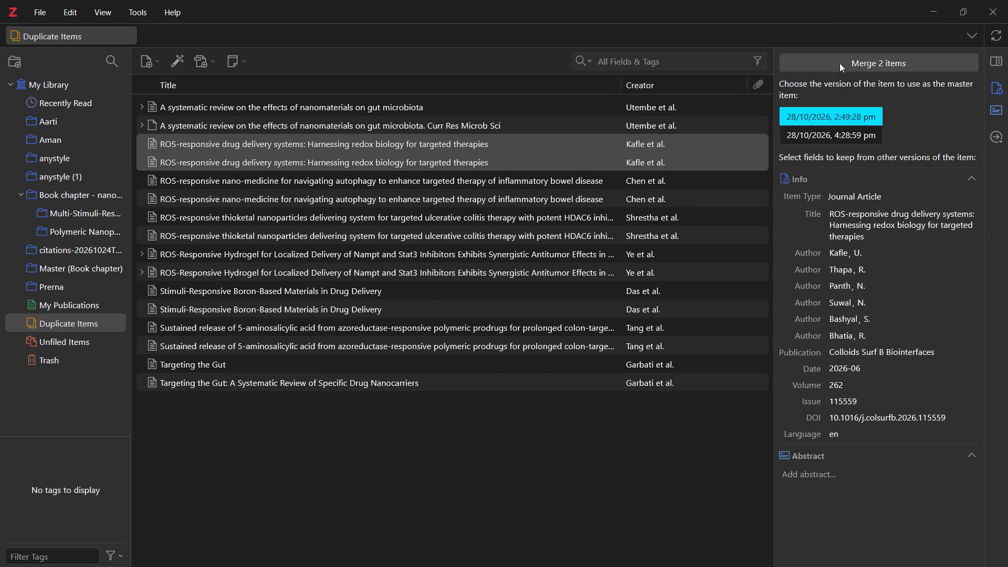
left_click(839, 63)
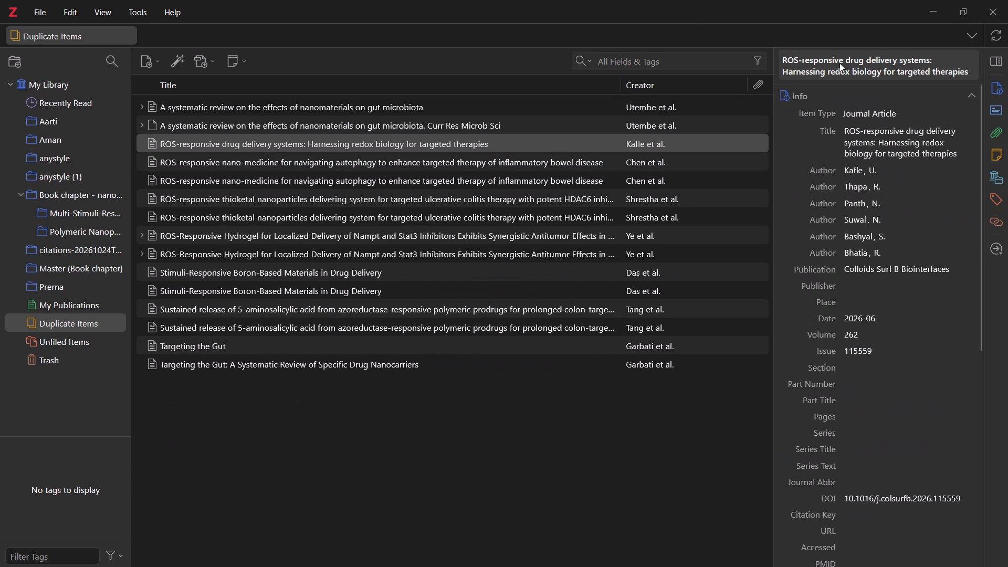
left_click(839, 63)
left_click(839, 63)
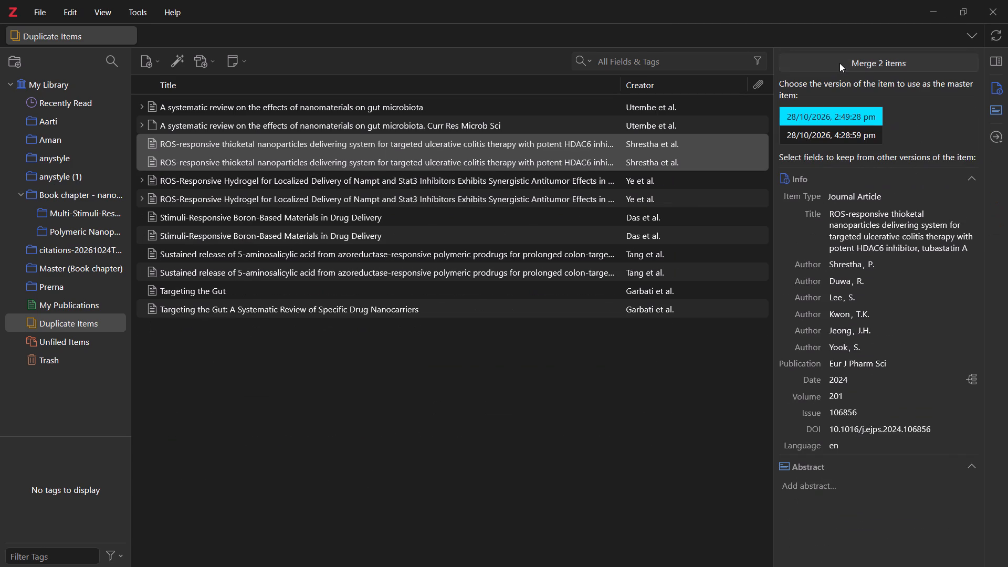
left_click(839, 63)
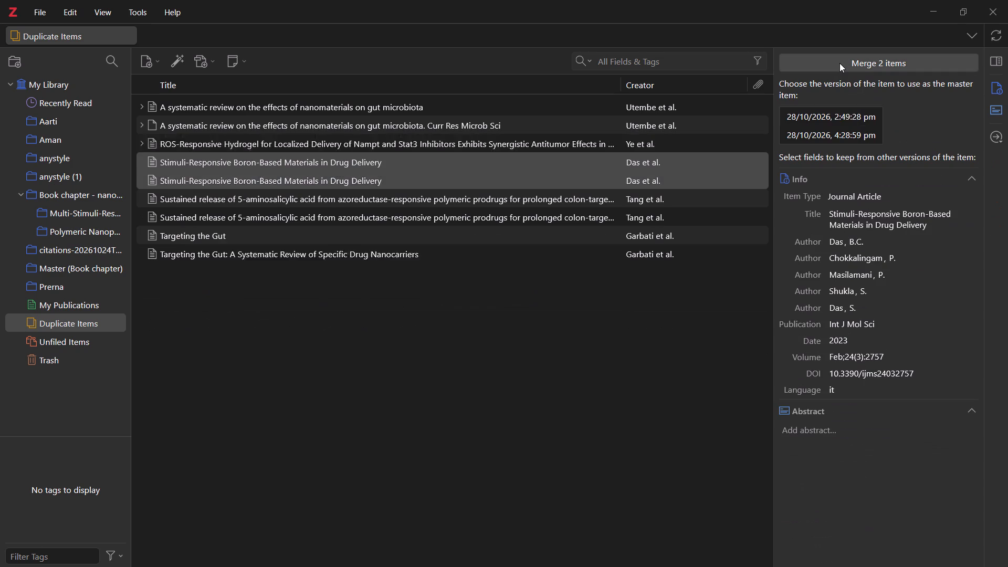
left_click(839, 63)
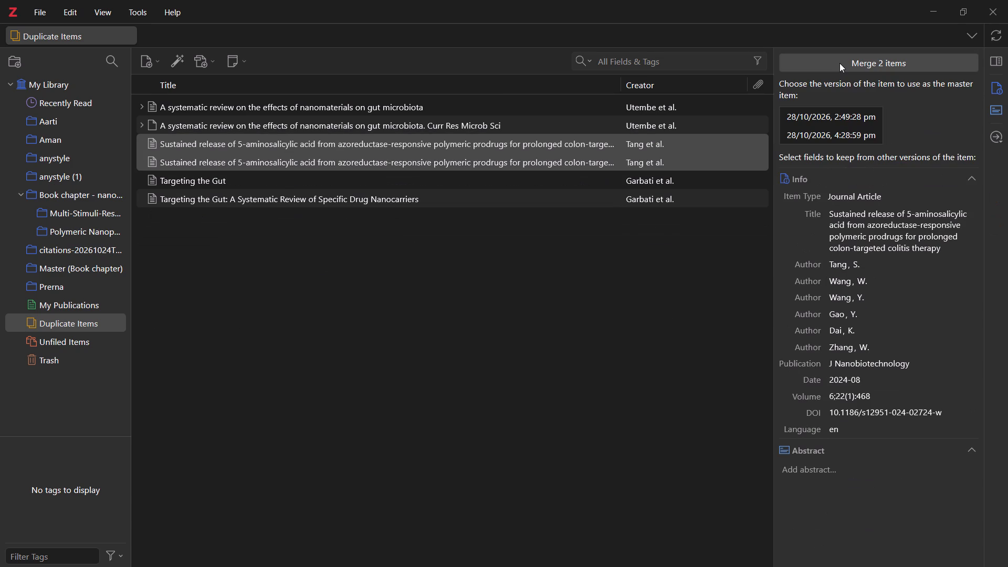
left_click(839, 63)
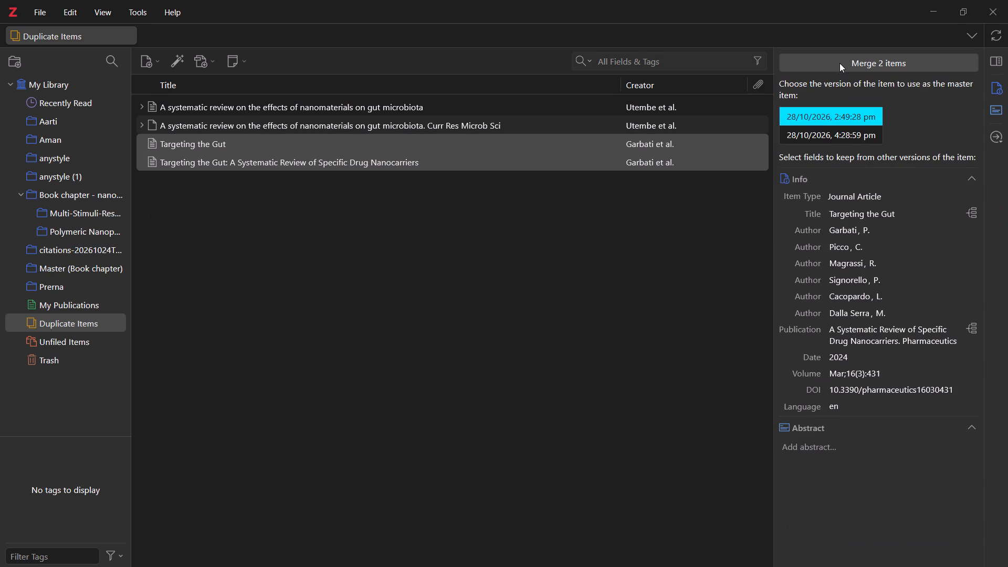
left_click(839, 63)
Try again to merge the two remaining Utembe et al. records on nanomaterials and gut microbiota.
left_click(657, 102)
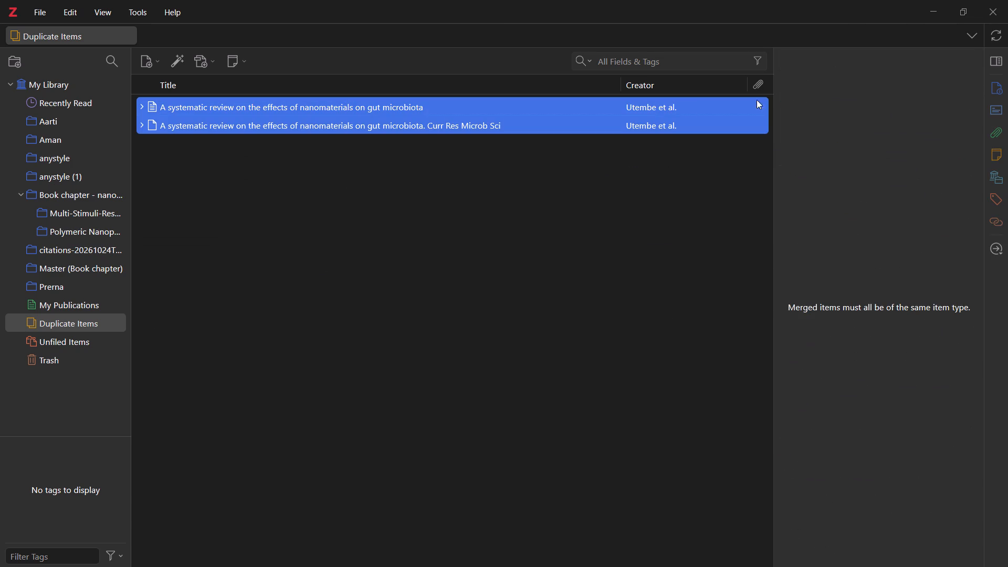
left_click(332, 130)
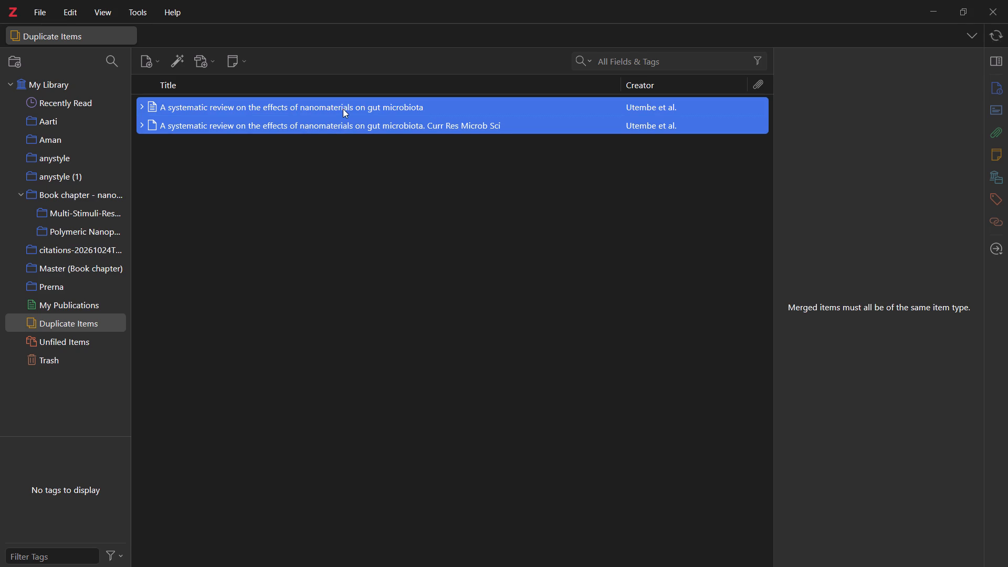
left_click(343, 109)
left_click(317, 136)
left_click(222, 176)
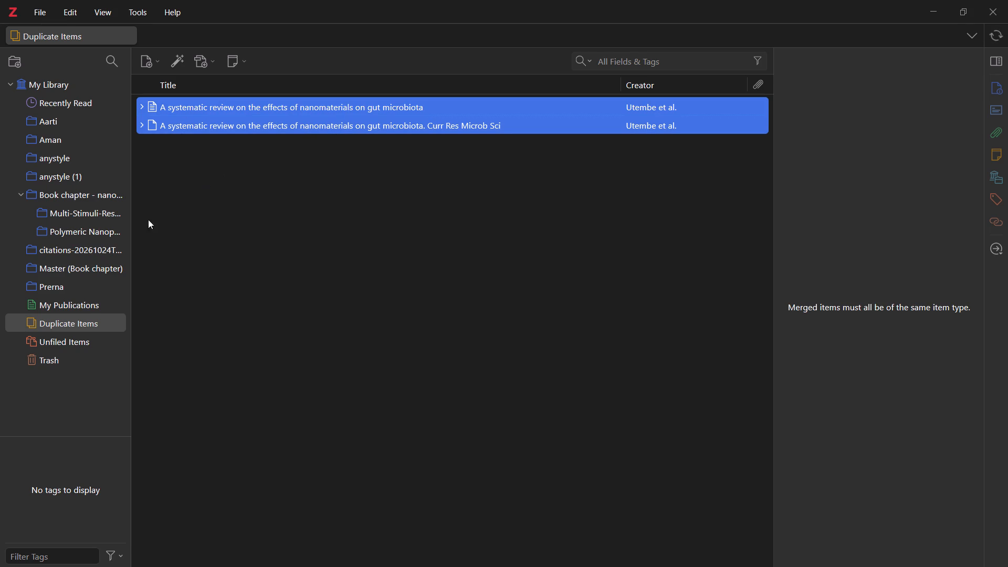
Look through the Master (Book chapter) and Multi-Stimuli-Responsive collections, and collapse the Book chapter - nanocarriers collection.
left_click(65, 269)
left_click(43, 281)
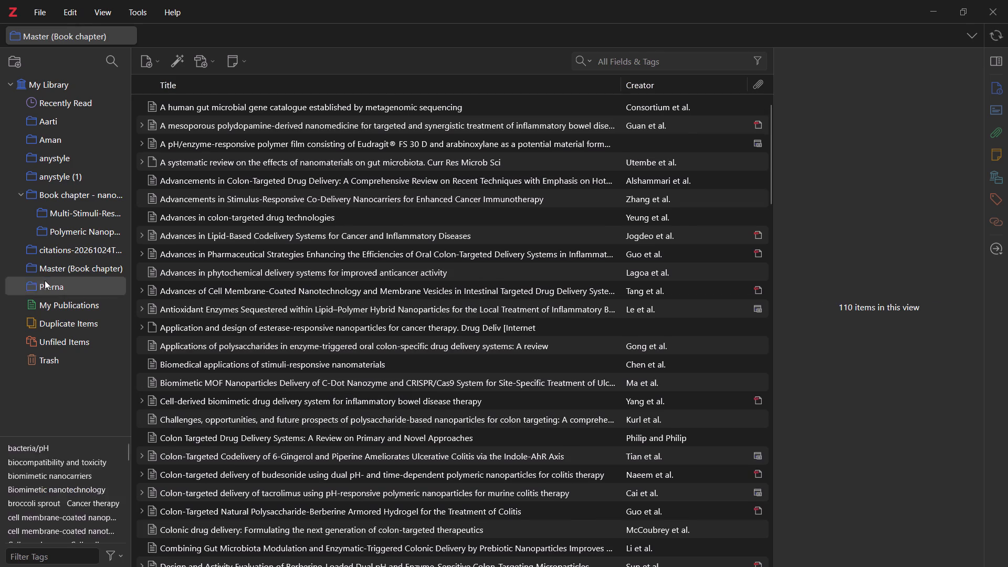
left_click(58, 251)
left_click(78, 223)
left_click(78, 205)
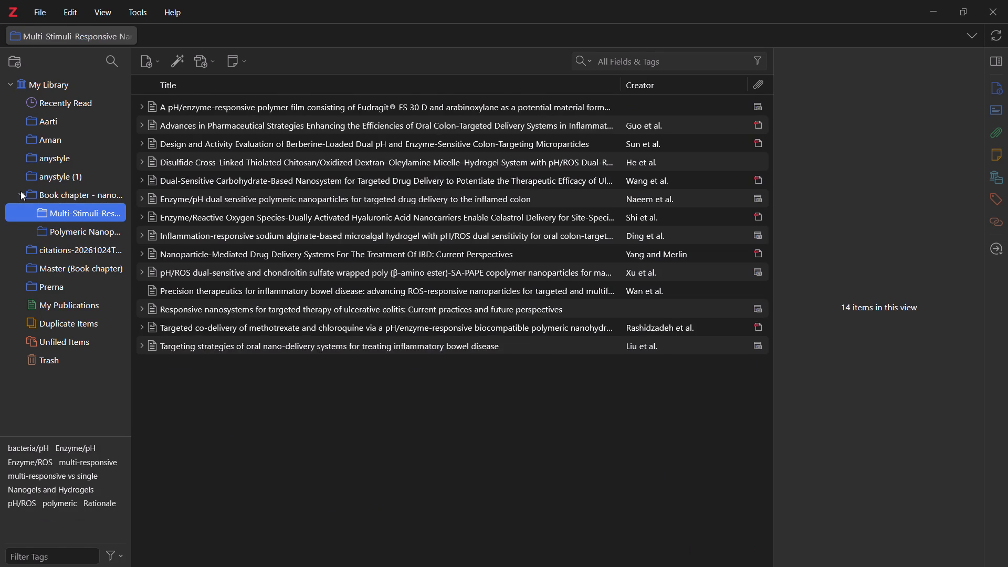
left_click(21, 192)
left_click(211, 281)
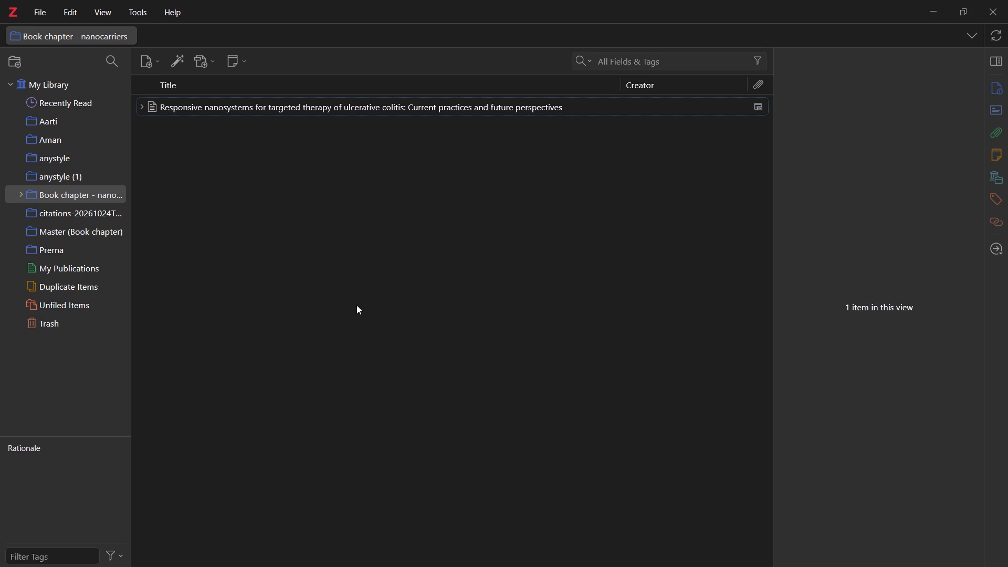
Switch to Aarti sheet final draft.docx in Word and examine its numbered in-text citations, including (18) in the nanomaterials paragraph.
key("alt+Tab")
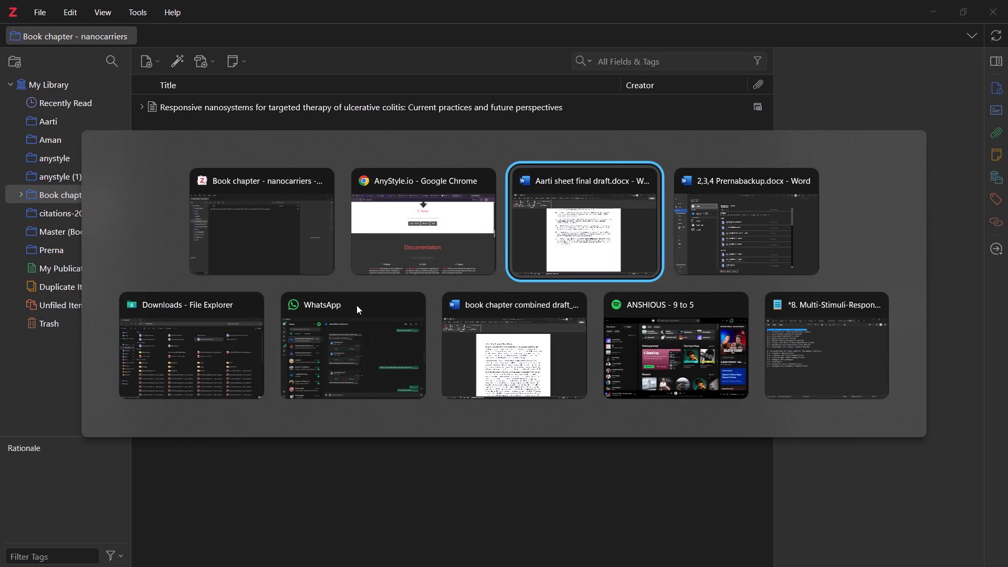
key("alt+Tab")
left_click(572, 468)
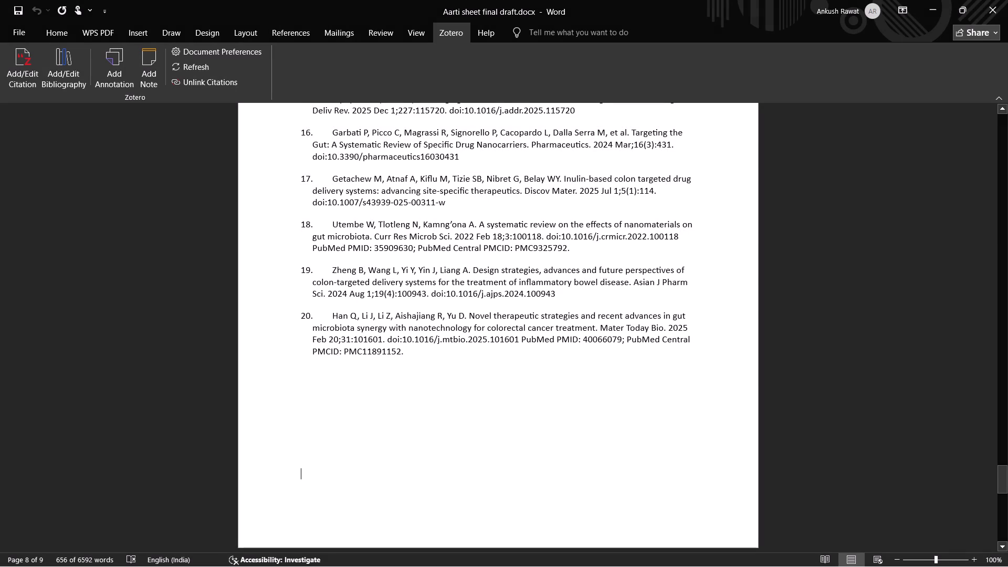
middle_click_drag(577, 457, 581, 369)
middle_click_drag(584, 328, 583, 239)
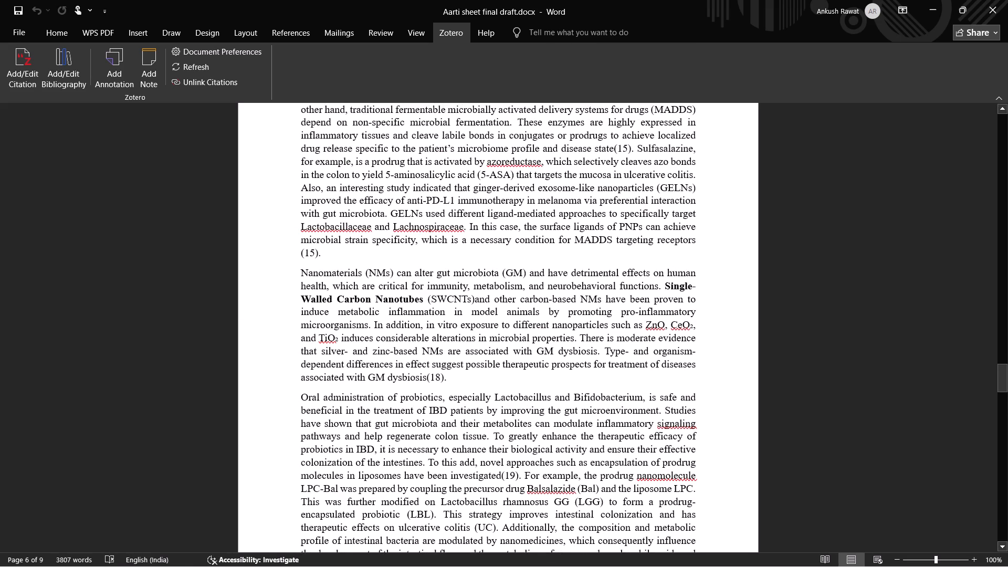
left_click(440, 372)
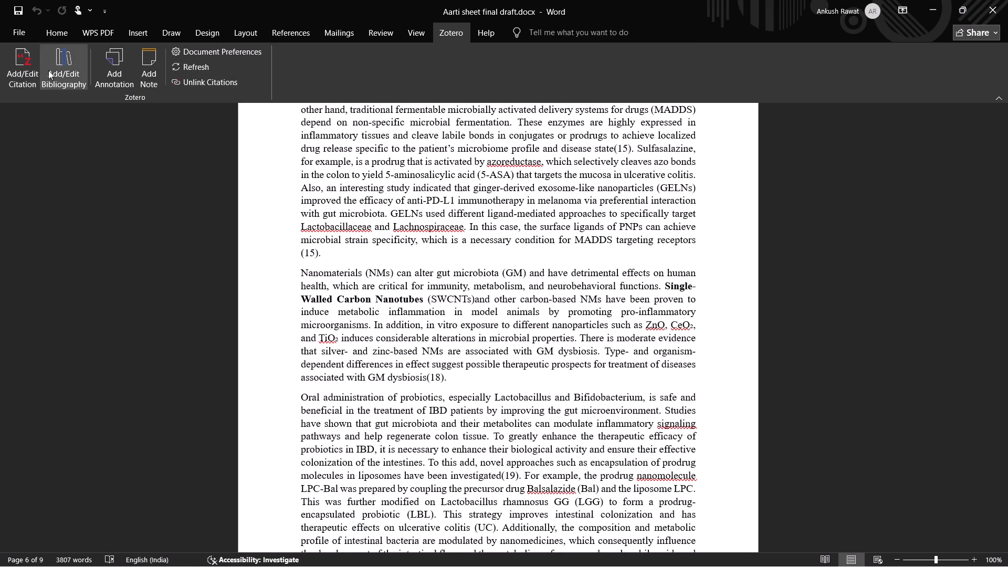
middle_click_drag(535, 418, 521, 362)
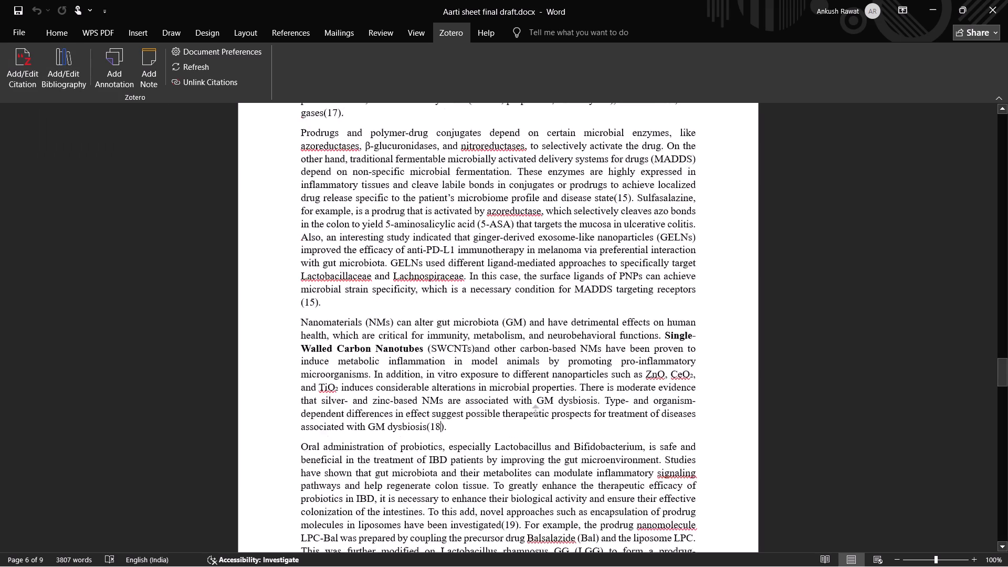
middle_click_drag(521, 362, 513, 327)
Check the in-text citation (11) after the thermosensitive hydrogels sentence with Zotero's citation editor, leaving the citation unedited.
left_click(559, 425)
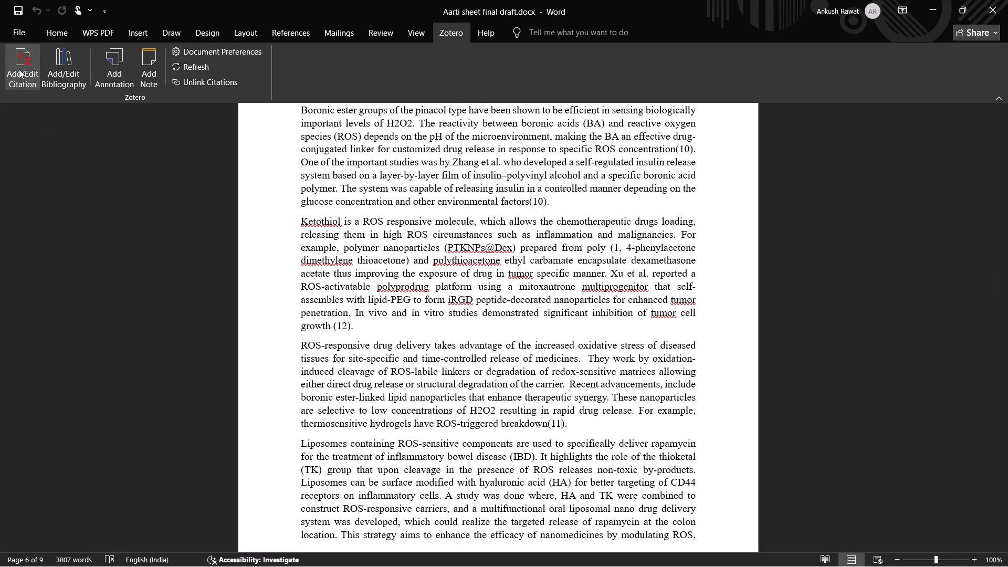
left_click(19, 69)
left_click(828, 82)
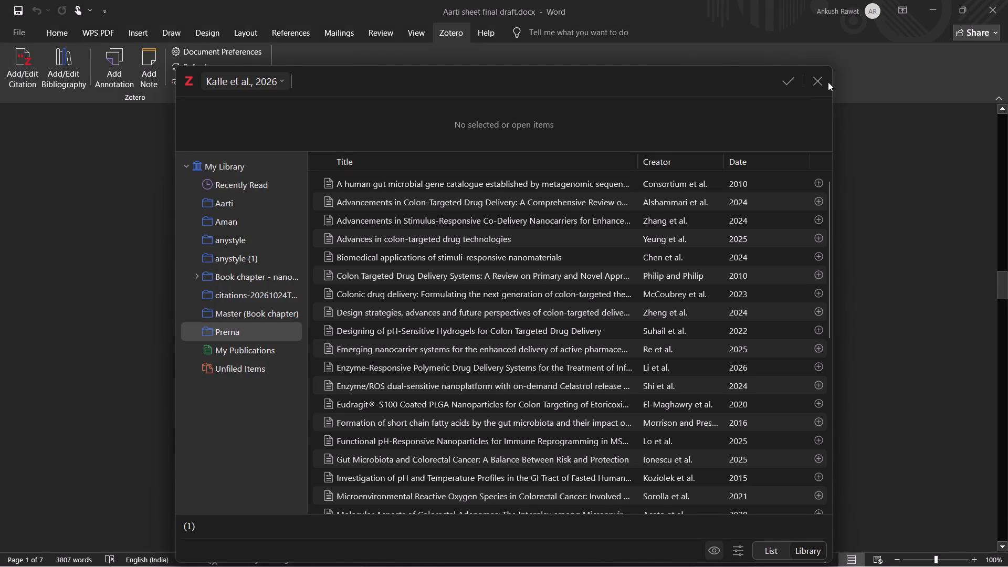
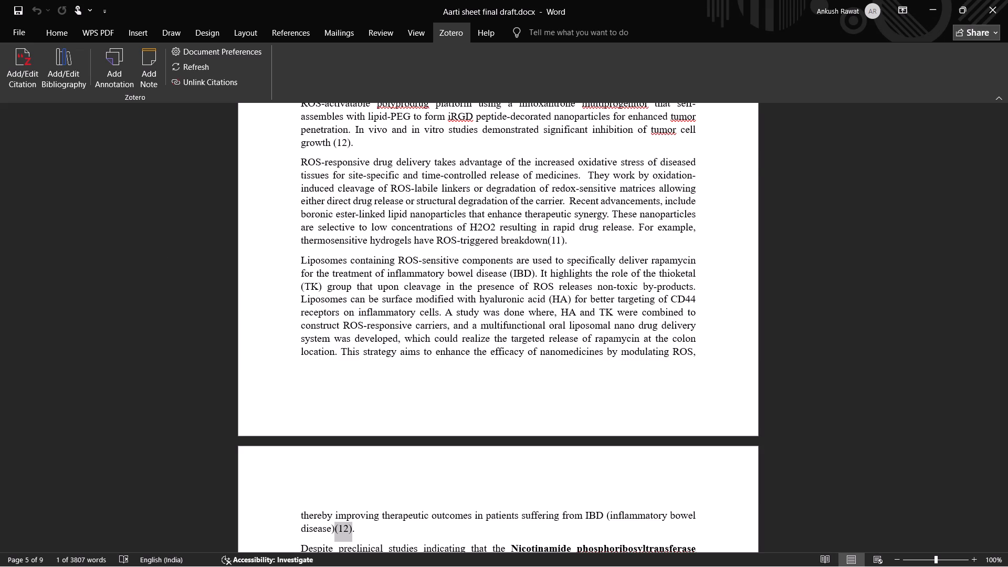
Switch to Zotero and look through the item lists of the Aman and Aarti collections.
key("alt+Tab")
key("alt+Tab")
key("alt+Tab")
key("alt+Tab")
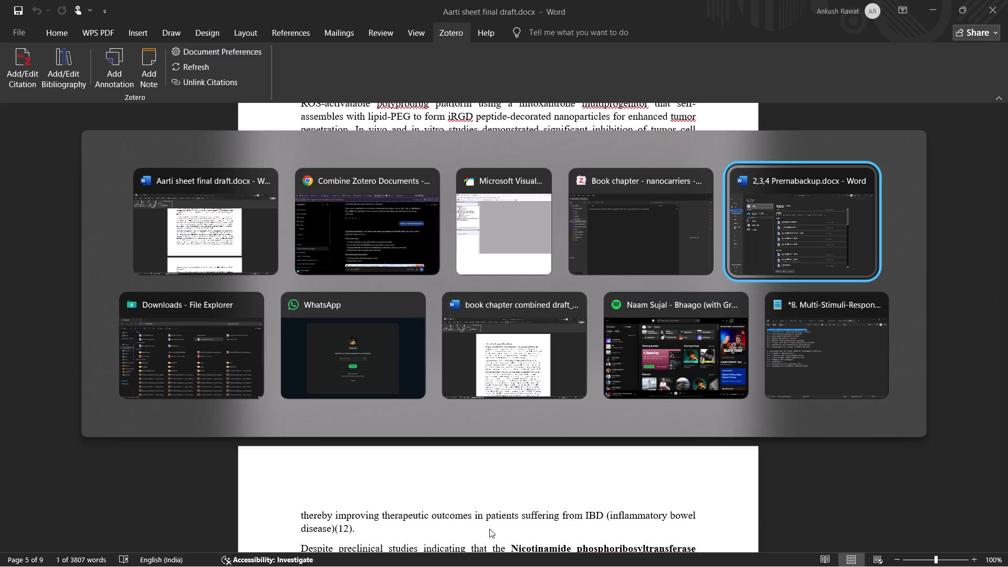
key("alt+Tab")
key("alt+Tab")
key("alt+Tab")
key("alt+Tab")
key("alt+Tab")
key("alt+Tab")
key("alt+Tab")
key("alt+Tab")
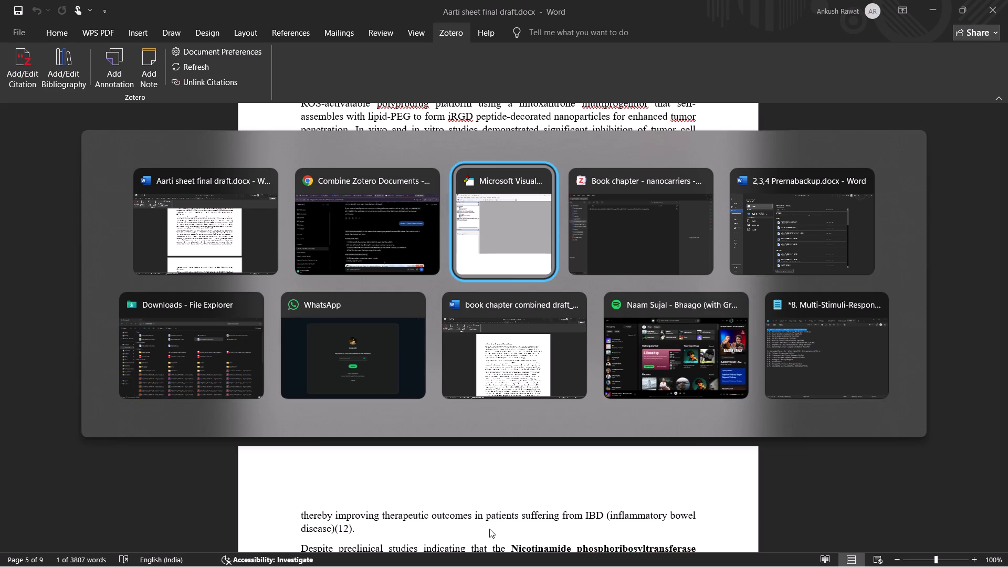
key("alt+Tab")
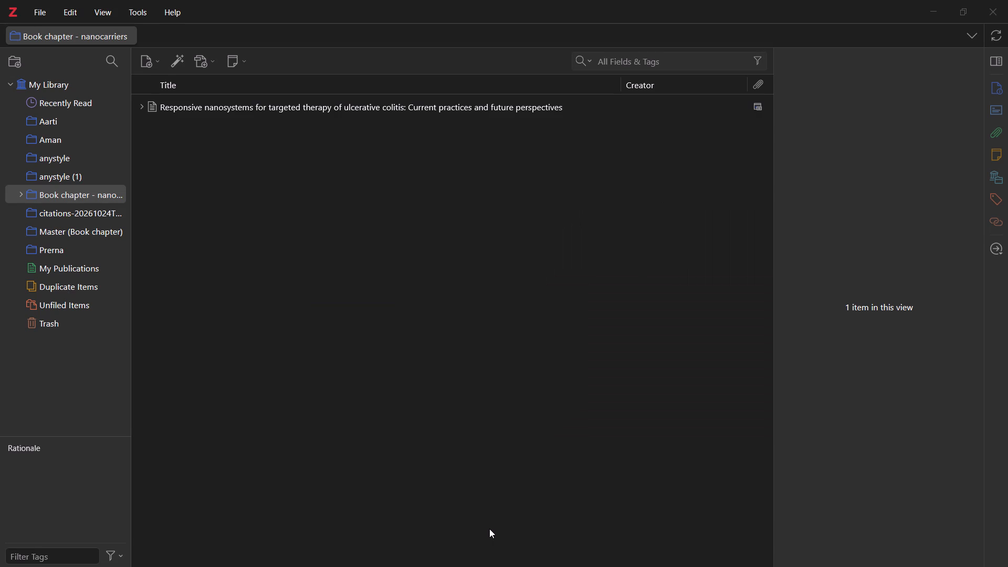
left_click(68, 139)
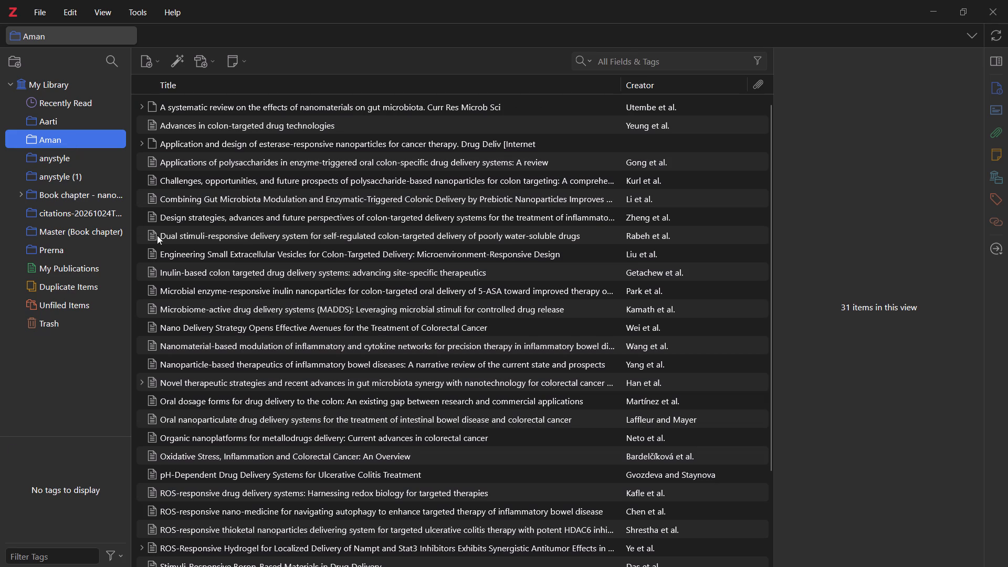
left_click(65, 123)
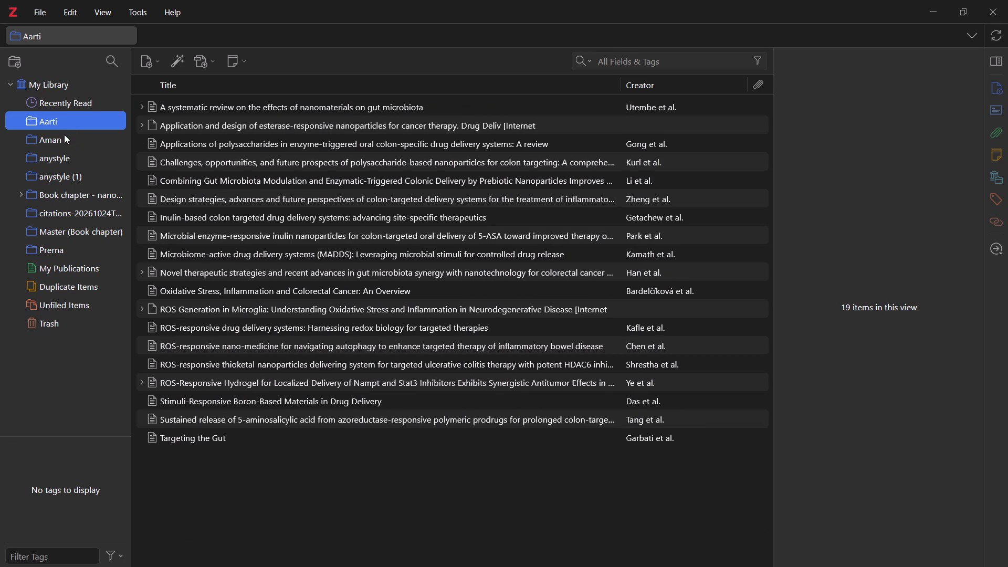
From the Aman collection, repeatedly undo the recent library changes, back past the renaming of the Aman and Master (Book chapter) collections.
left_click(64, 134)
key("ctrl+z")
key("ctrl+z")
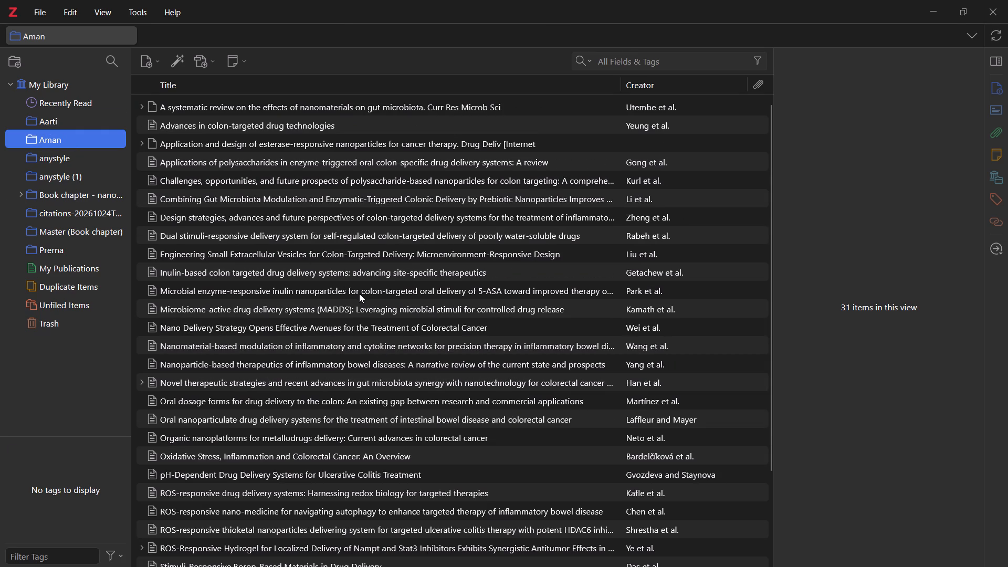
key("ctrl+z")
key("ctrl+z")
key("ctrl+z")
key("ctrl+z")
key("ctrl+z")
key("ctrl+z")
key("ctrl+z")
key("ctrl+z")
key("ctrl+z")
key("ctrl+z")
key("ctrl+z")
key("ctrl+z")
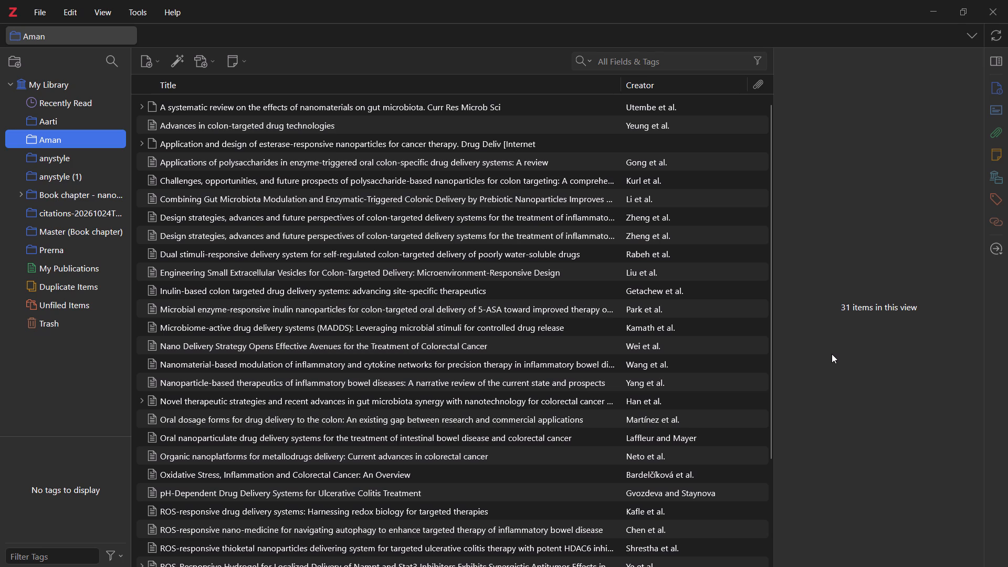
key("ctrl+z")
key("ctrl+z")
key("ctrl+z")
key("ctrl+z")
key("ctrl+z")
key("ctrl+z")
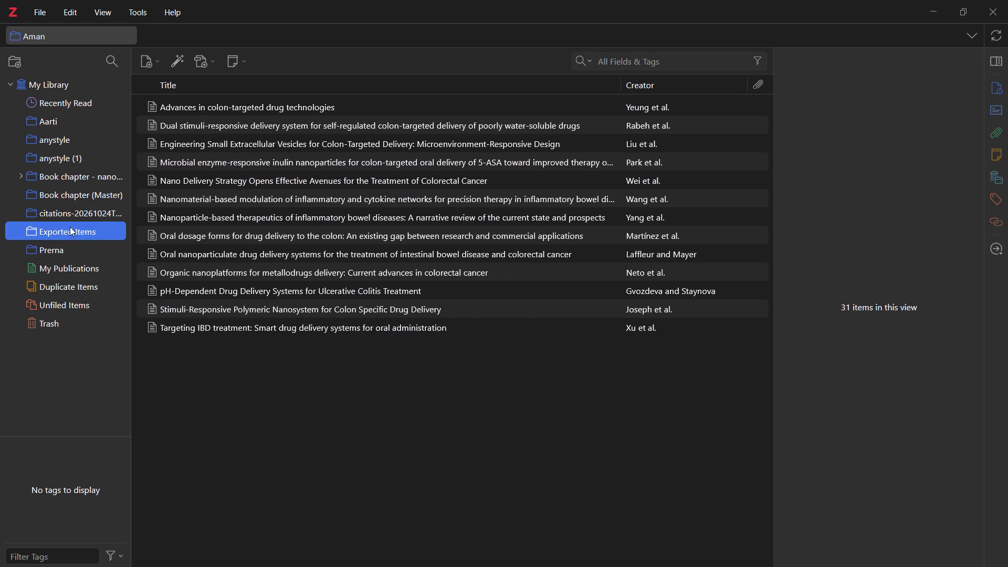
key("ctrl+z")
key("ctrl+z")
key("ctrl+z")
key("ctrl+z")
key("ctrl+z")
key("ctrl+z")
key("ctrl+z")
key("ctrl+z")
key("ctrl+z")
key("ctrl+z")
key("ctrl+z")
key("ctrl+z")
key("ctrl+z")
key("ctrl+z")
key("ctrl+z")
key("ctrl+z")
key("ctrl+z")
key("ctrl+z")
key("ctrl+z")
key("ctrl+z")
key("ctrl+z")
key("ctrl+z")
key("ctrl+z")
key("ctrl+z")
key("ctrl+z")
key("ctrl+z")
key("ctrl+z")
key("ctrl+z")
key("ctrl+z")
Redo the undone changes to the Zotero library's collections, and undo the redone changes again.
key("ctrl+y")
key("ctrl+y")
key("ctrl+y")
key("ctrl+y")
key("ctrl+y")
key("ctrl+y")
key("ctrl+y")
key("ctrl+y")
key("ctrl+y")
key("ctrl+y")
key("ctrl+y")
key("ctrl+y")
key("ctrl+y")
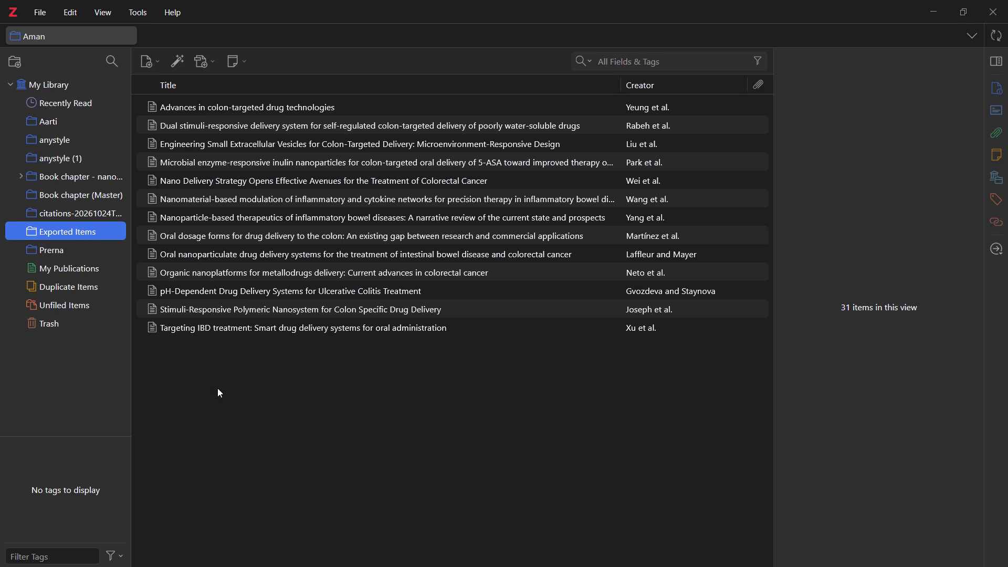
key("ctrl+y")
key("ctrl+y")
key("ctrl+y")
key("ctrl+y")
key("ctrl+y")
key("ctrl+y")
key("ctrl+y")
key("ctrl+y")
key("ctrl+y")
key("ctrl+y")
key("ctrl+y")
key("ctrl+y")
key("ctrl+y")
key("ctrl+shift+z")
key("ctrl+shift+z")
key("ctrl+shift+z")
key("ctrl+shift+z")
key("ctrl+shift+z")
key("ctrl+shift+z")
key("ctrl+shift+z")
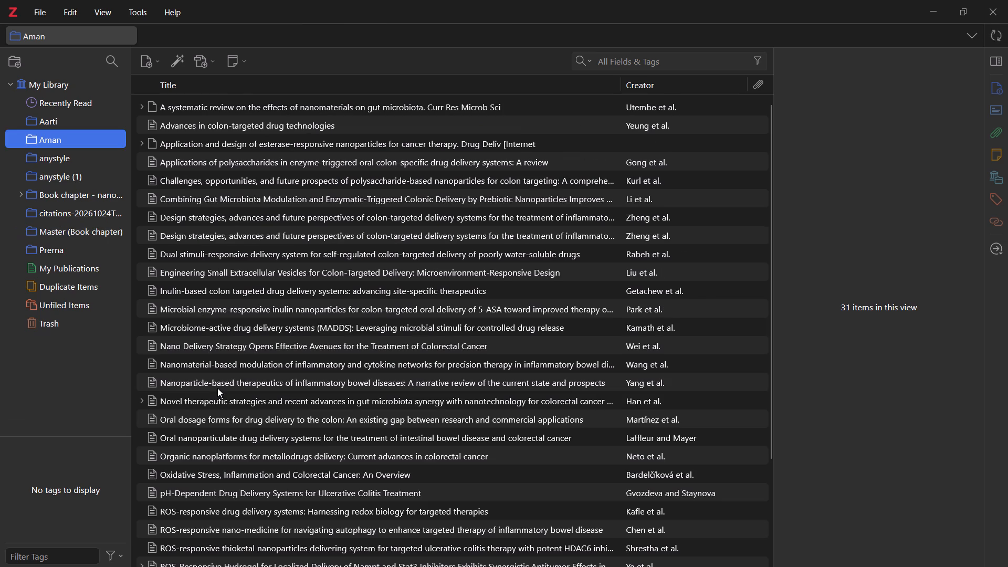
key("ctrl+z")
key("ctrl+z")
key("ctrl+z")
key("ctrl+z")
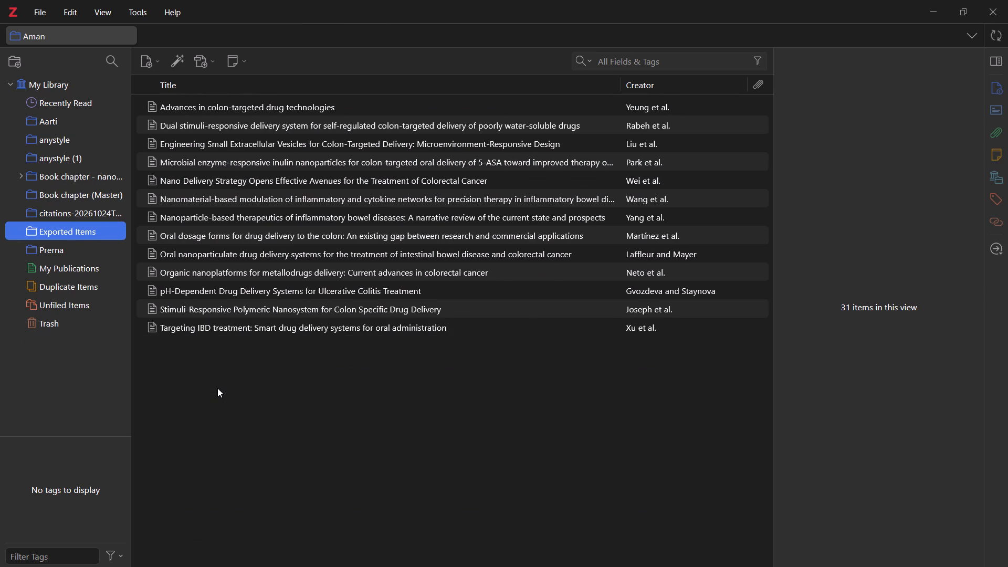
Open the Book chapter (Master) collection in Zotero to view its items.
left_click(75, 190)
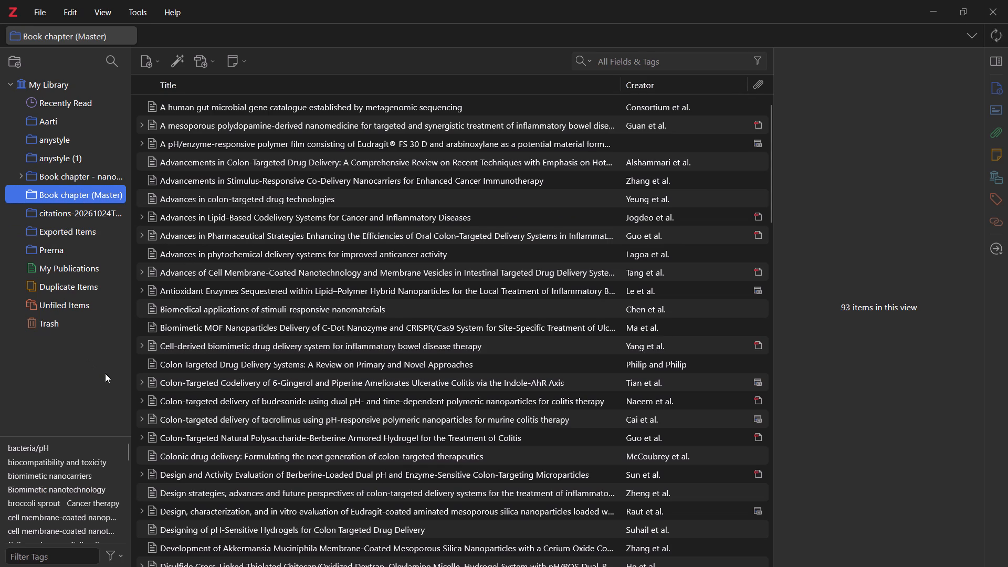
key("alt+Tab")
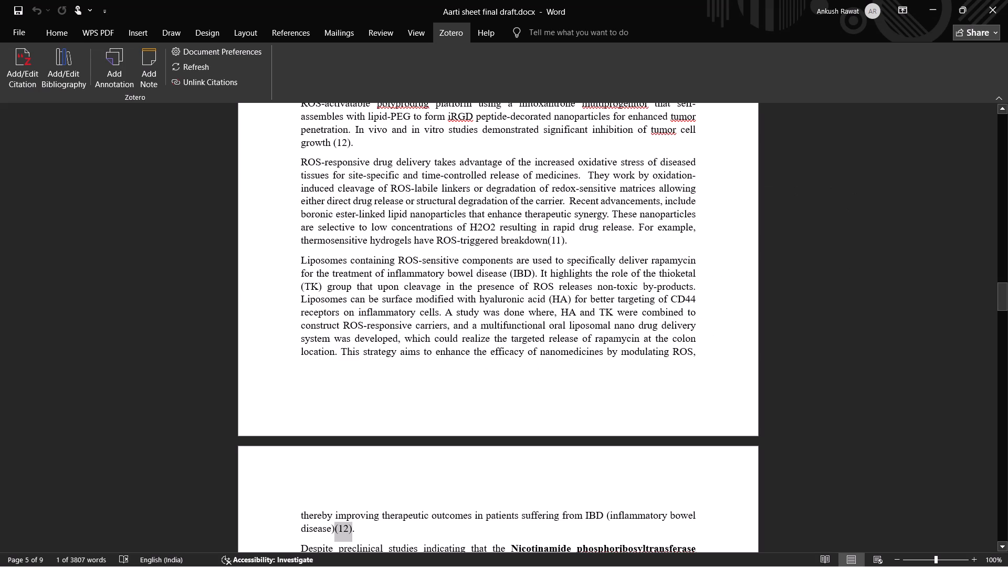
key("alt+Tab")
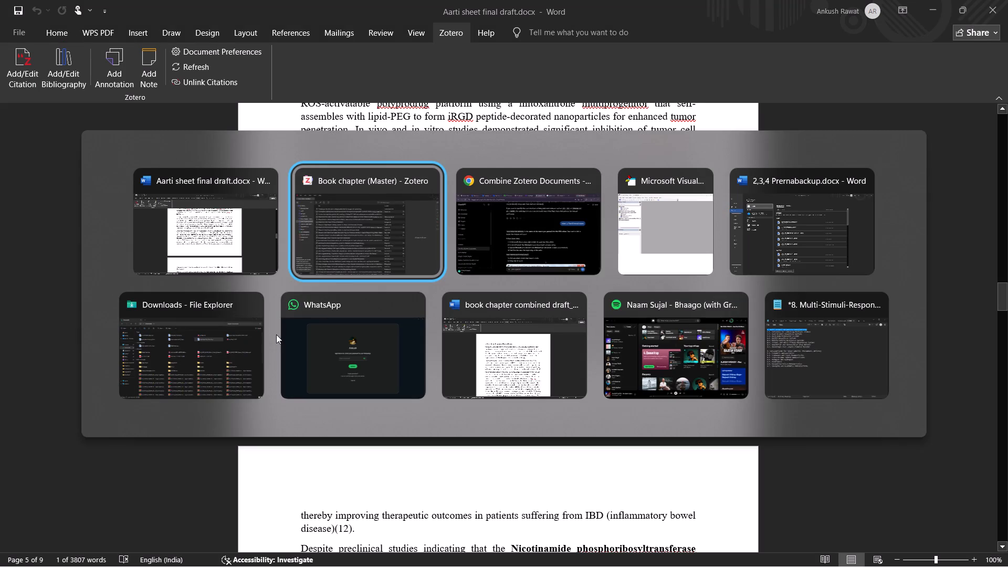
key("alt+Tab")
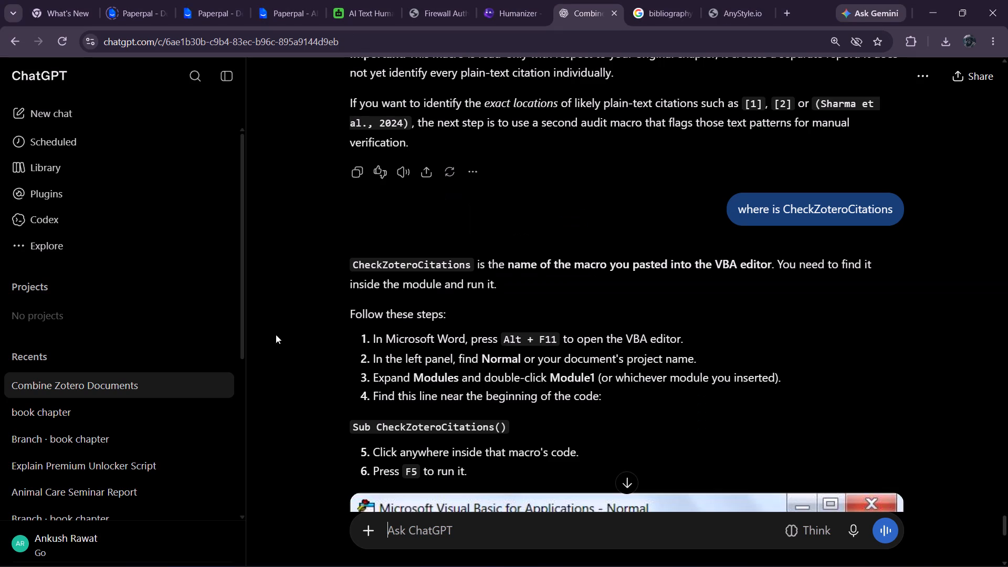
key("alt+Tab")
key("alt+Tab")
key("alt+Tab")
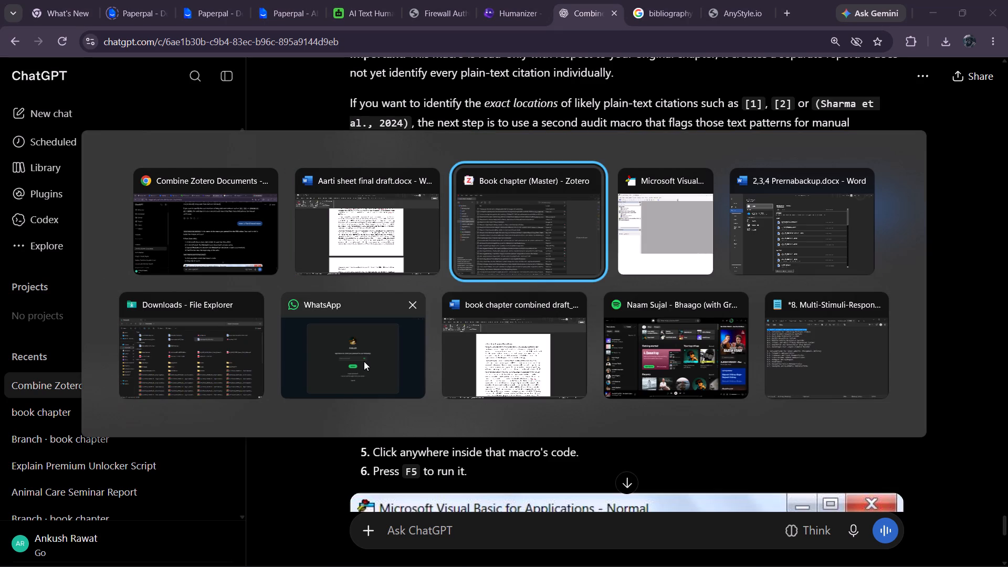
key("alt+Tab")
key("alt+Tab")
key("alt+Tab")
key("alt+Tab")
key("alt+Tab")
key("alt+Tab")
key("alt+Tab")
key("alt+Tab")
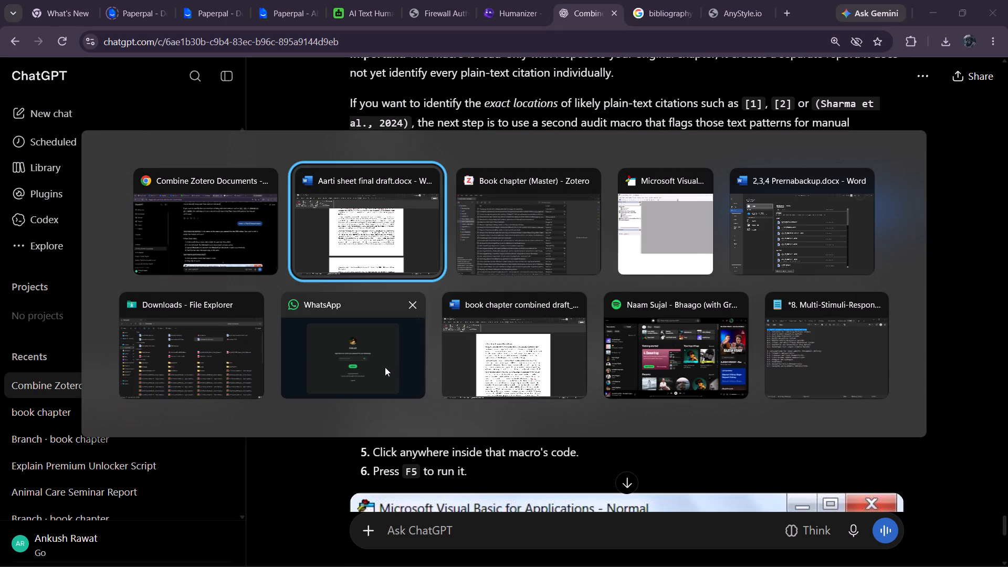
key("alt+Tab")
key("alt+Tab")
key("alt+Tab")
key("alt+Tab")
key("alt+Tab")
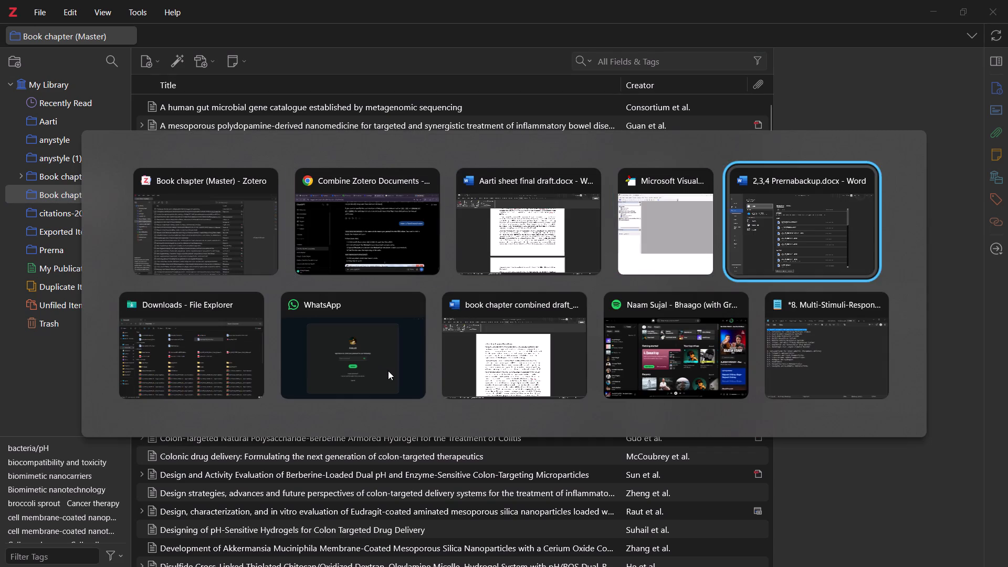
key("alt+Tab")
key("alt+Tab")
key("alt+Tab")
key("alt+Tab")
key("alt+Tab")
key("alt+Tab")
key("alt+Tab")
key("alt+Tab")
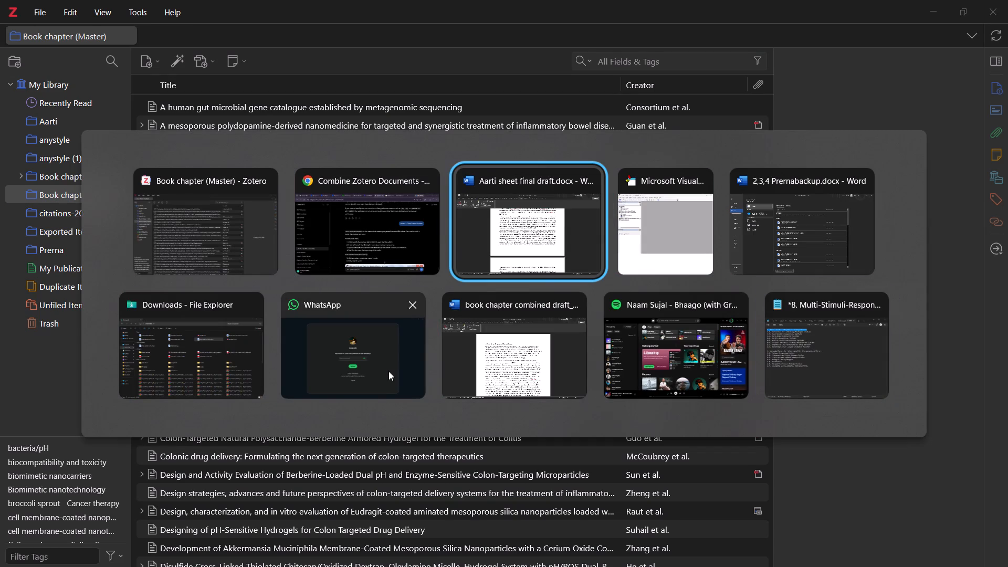
Return to the Visual Basic for Applications editor and check Module1 and Reference to Normal under the Aarti sheet final draft project.
key("alt+Tab")
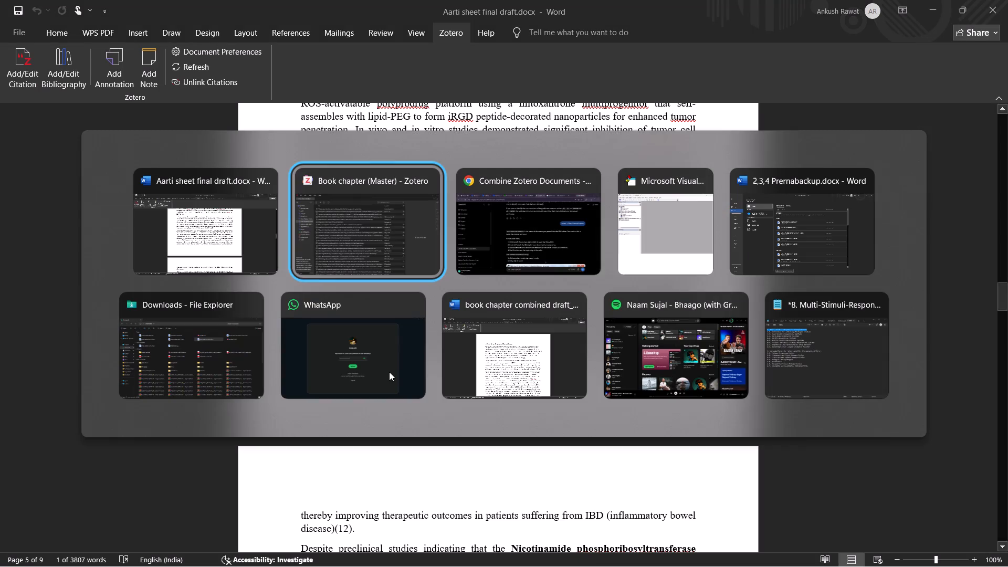
key("alt+Tab")
key("alt+Tab")
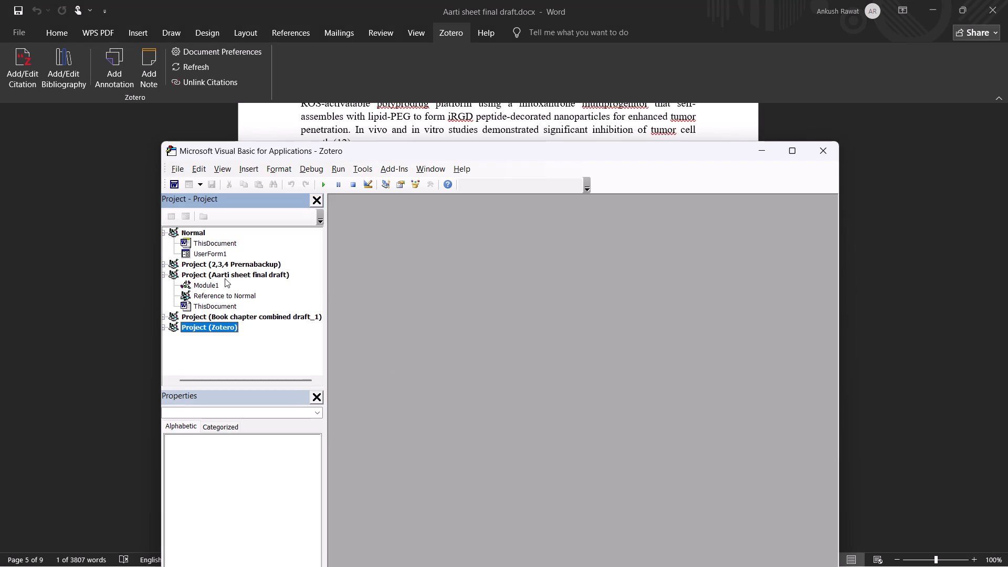
left_click(229, 271)
left_click(199, 285)
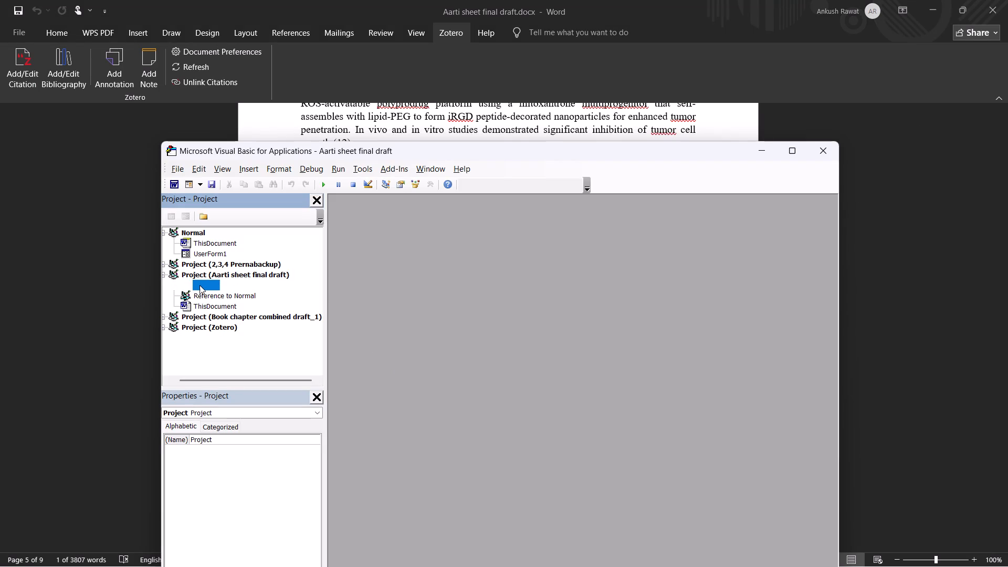
left_click(210, 297)
Switch to the ChatGPT chat and read its steps for finding and running the CheckZoteroCitations macro.
key("alt+Tab")
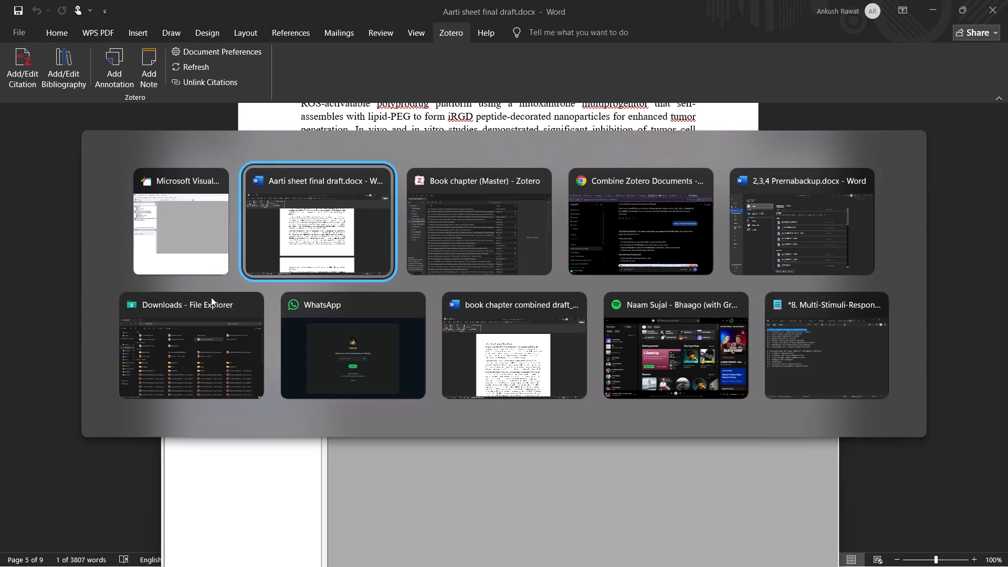
key("alt+Tab")
key("alt+Tab")
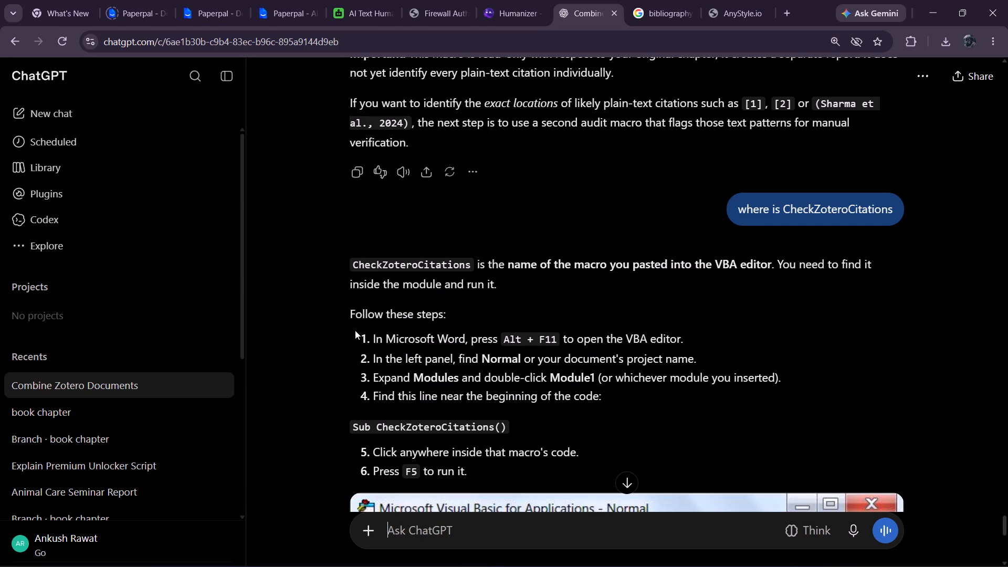
scroll(355, 330, "down", 1)
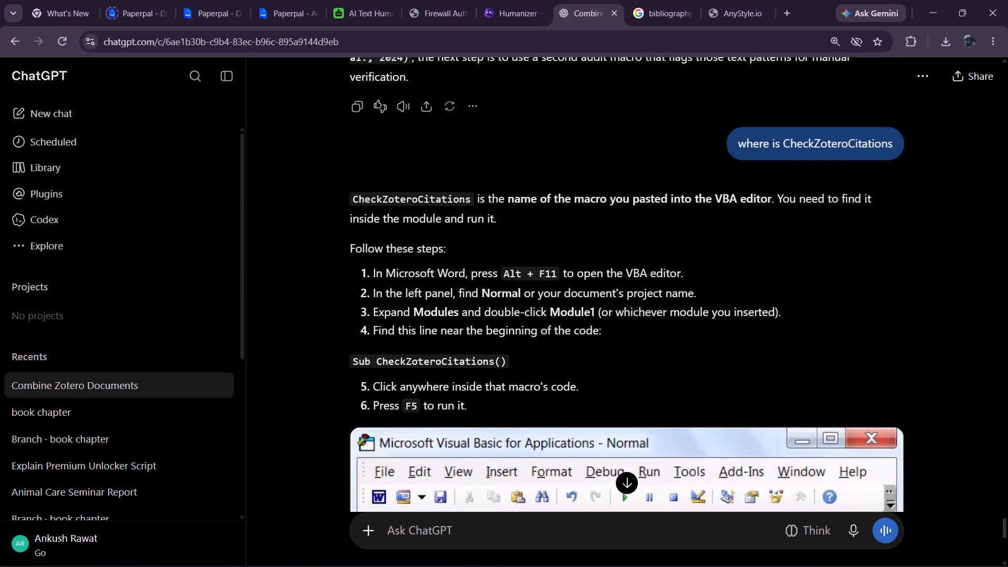
key("alt+Tab")
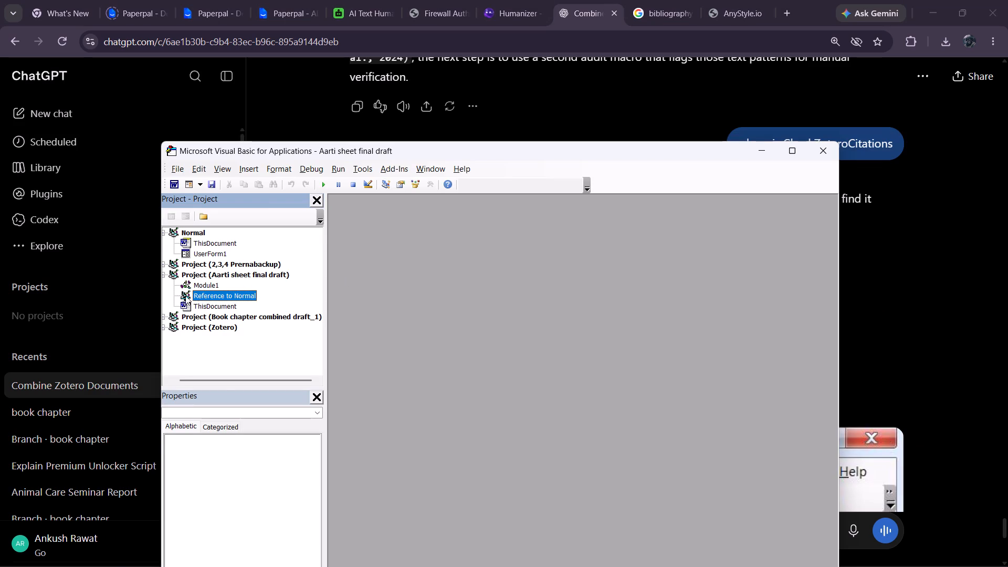
left_click(204, 273)
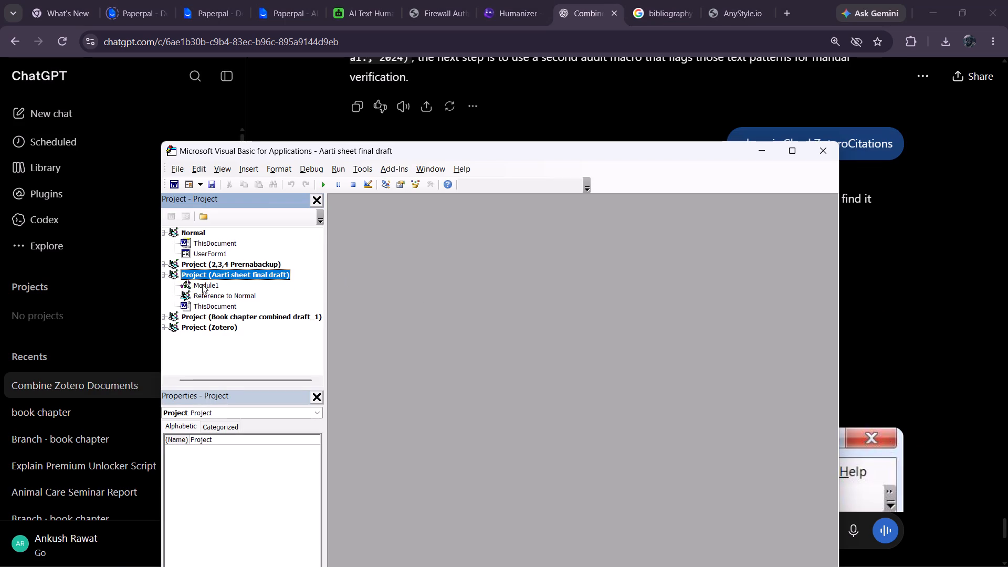
left_click(203, 284)
key("alt+Tab")
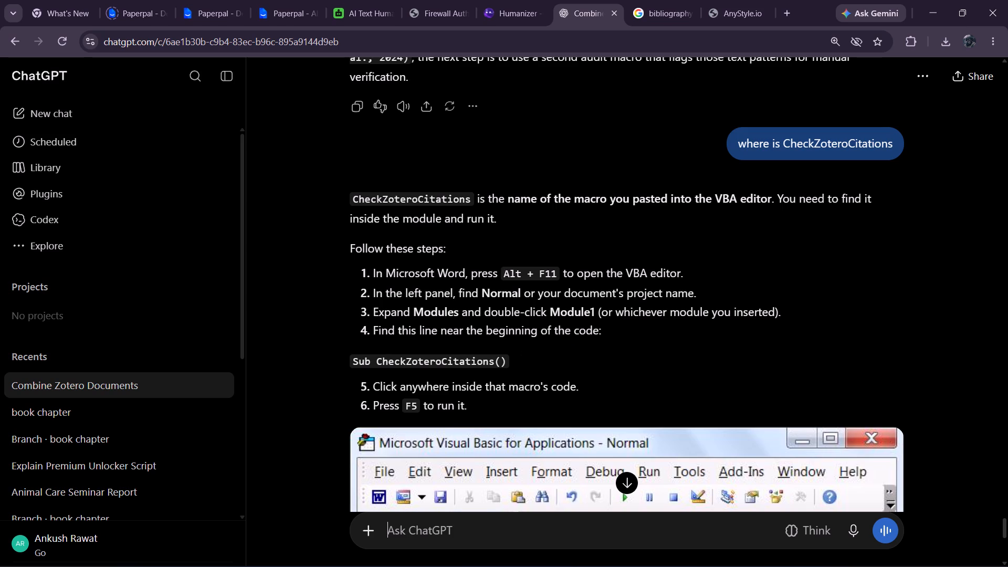
key("alt+Tab")
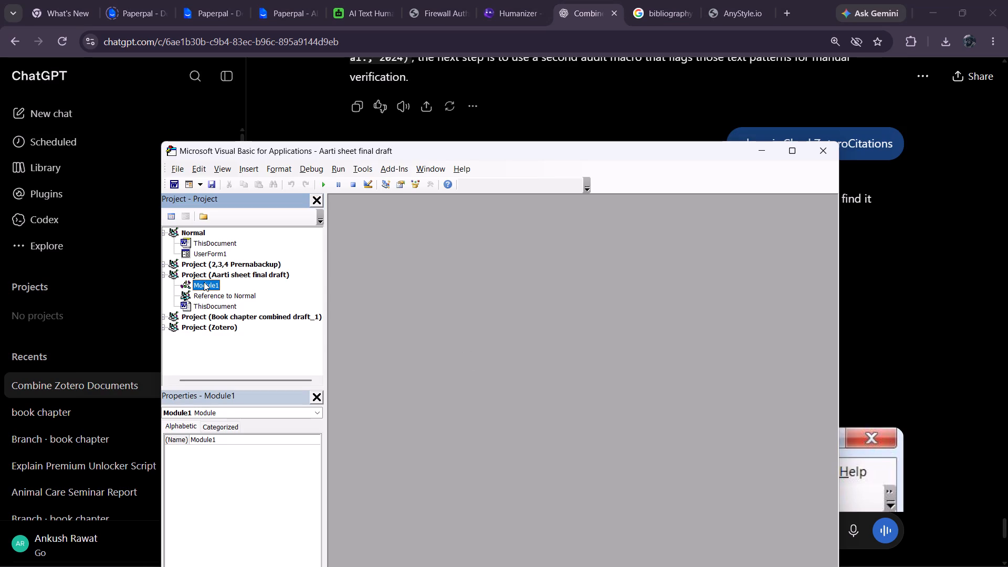
double_click(204, 282)
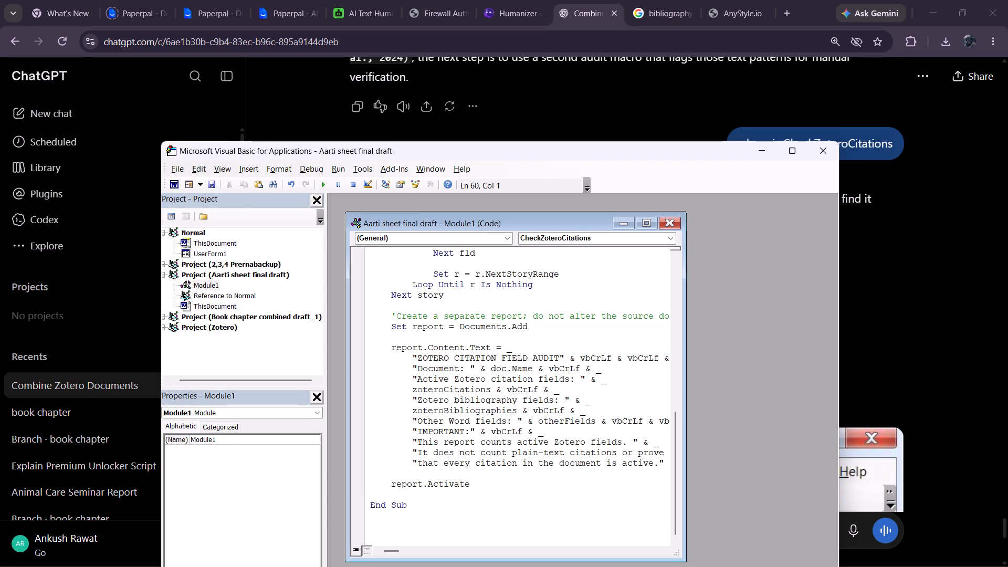
left_click(602, 241)
left_click(584, 258)
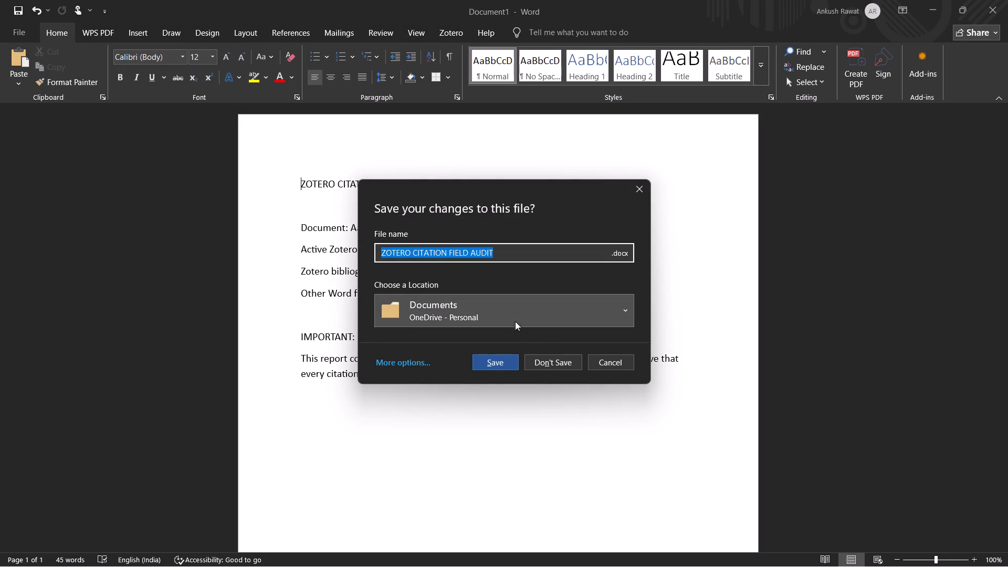
left_click(543, 360)
In Aarti sheet final draft, check each of the three (1) citations in the first two paragraphs with Zotero's citation editor, cancelling each time.
key("alt+Tab")
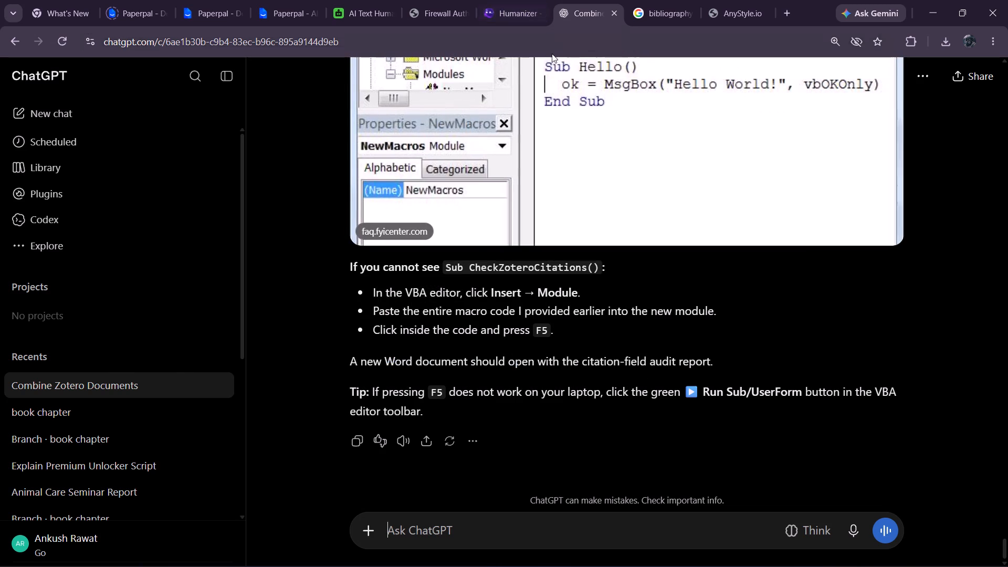
key("alt+Tab")
middle_click_drag(416, 365, 418, 307)
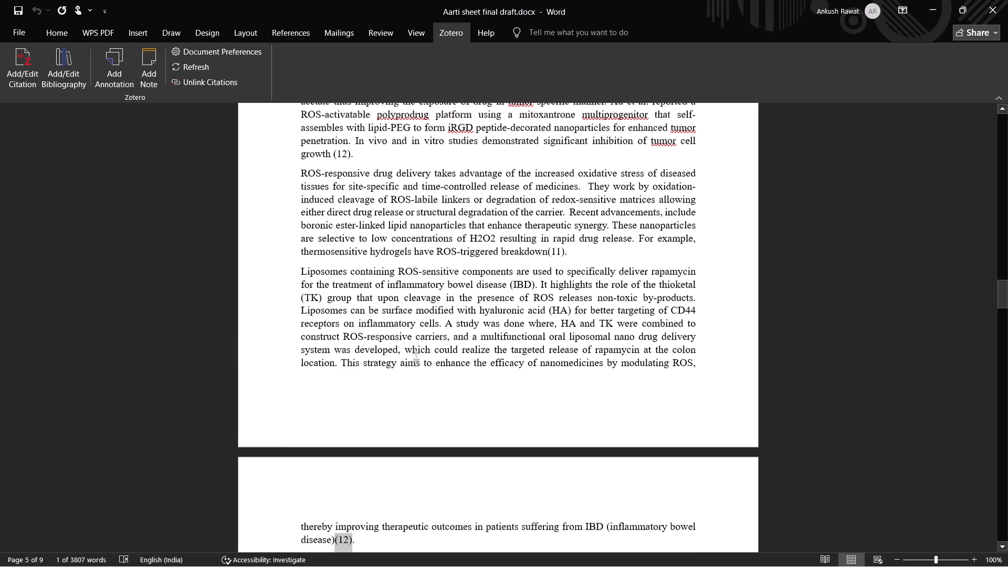
middle_click_drag(418, 307, 416, 159)
left_click(496, 255)
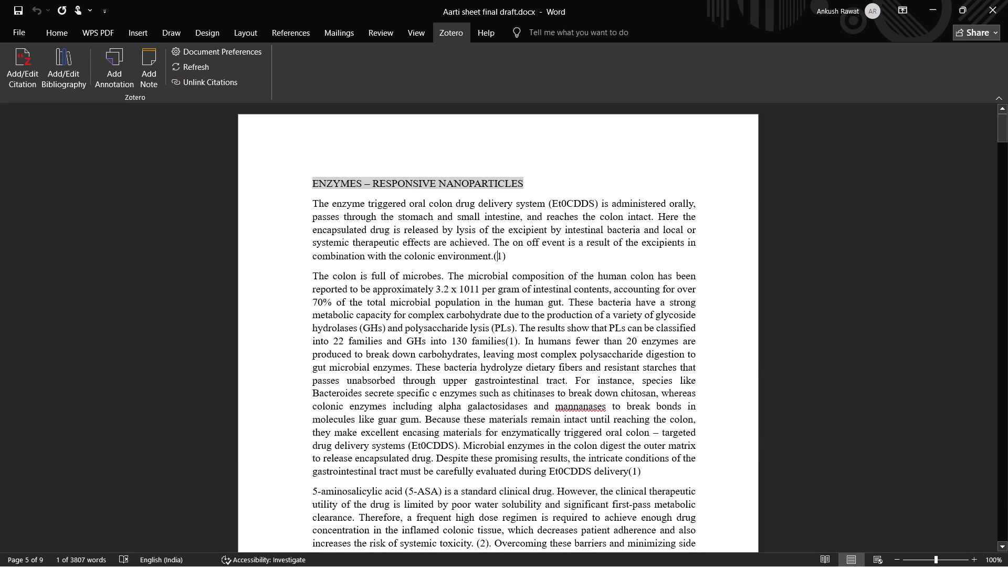
left_click(18, 61)
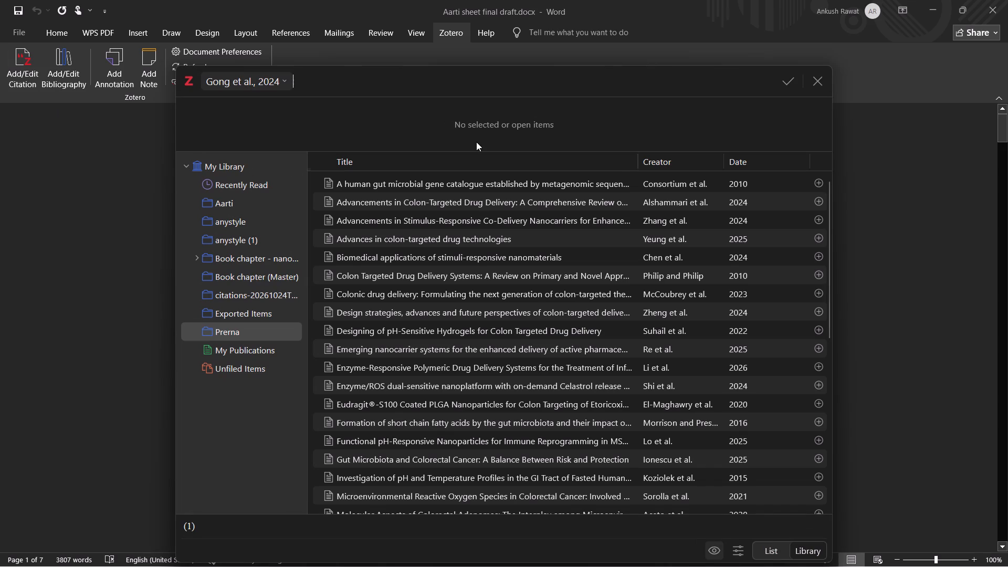
left_click(813, 77)
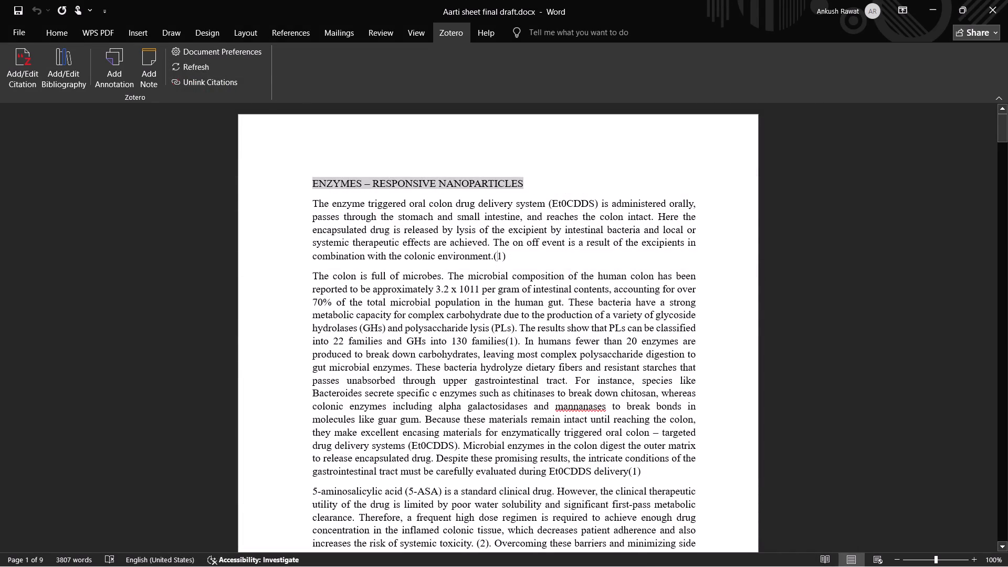
left_click(508, 342)
left_click(9, 62)
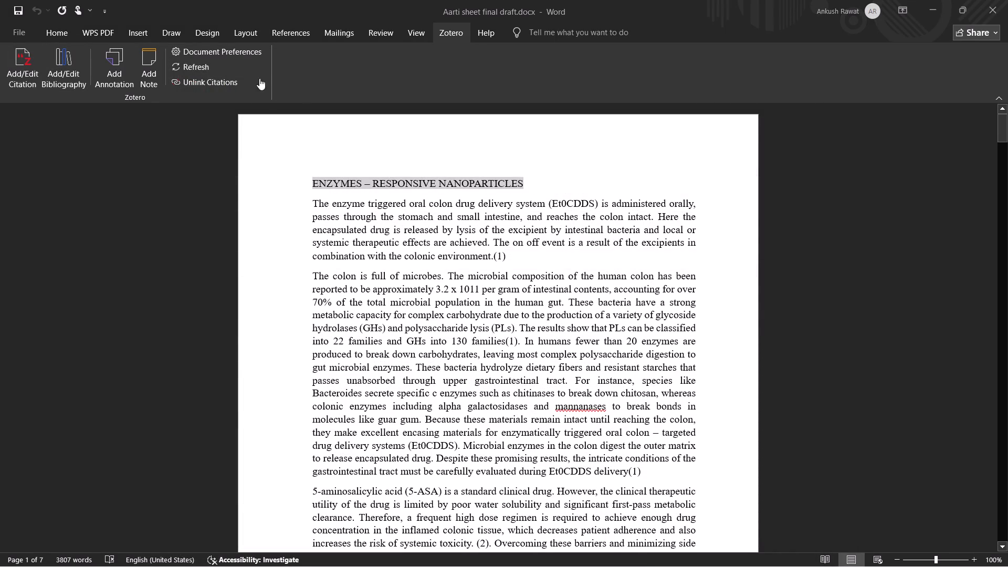
left_click(812, 81)
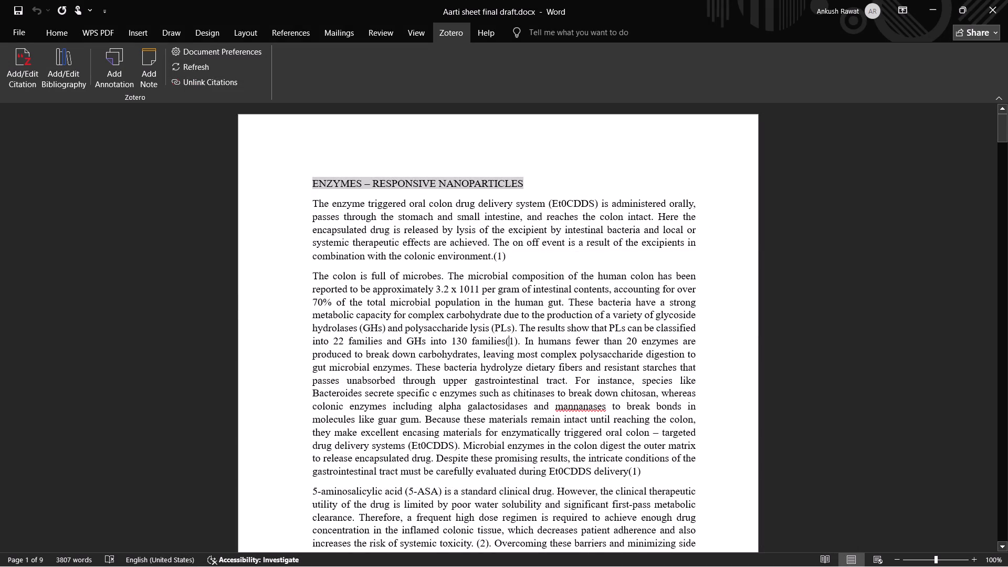
left_click(635, 471)
left_click(23, 70)
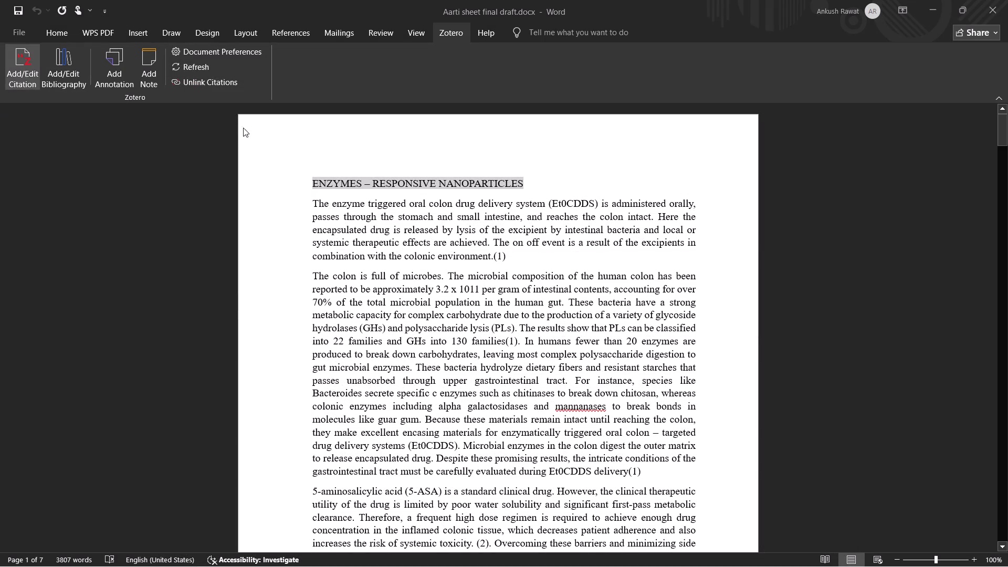
left_click(815, 82)
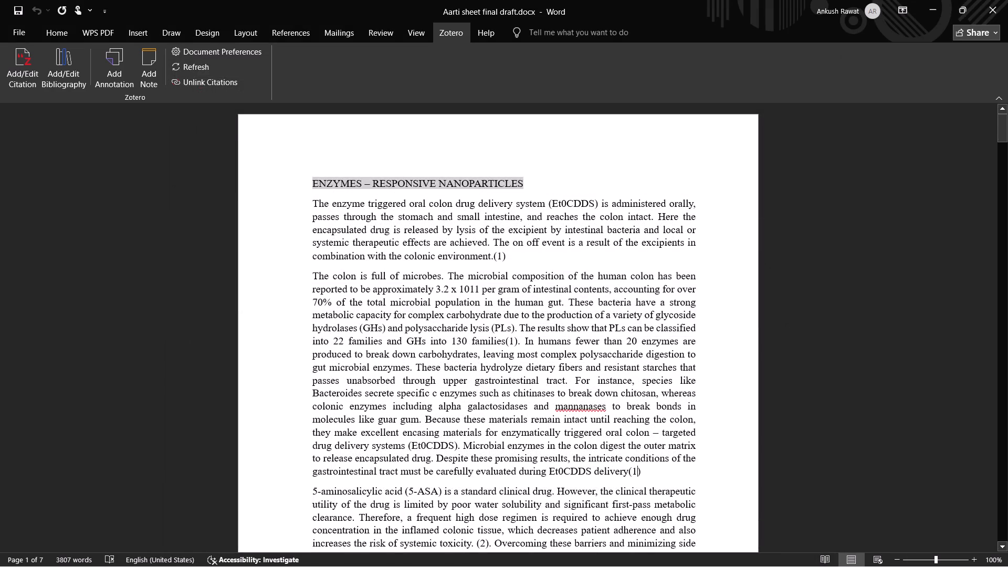
Check the first (2) citation in the 5-aminosalicylic acid paragraph with Zotero's citation editor and cancel without changes.
scroll(549, 388, "down", 4)
scroll(479, 401, "down", 1)
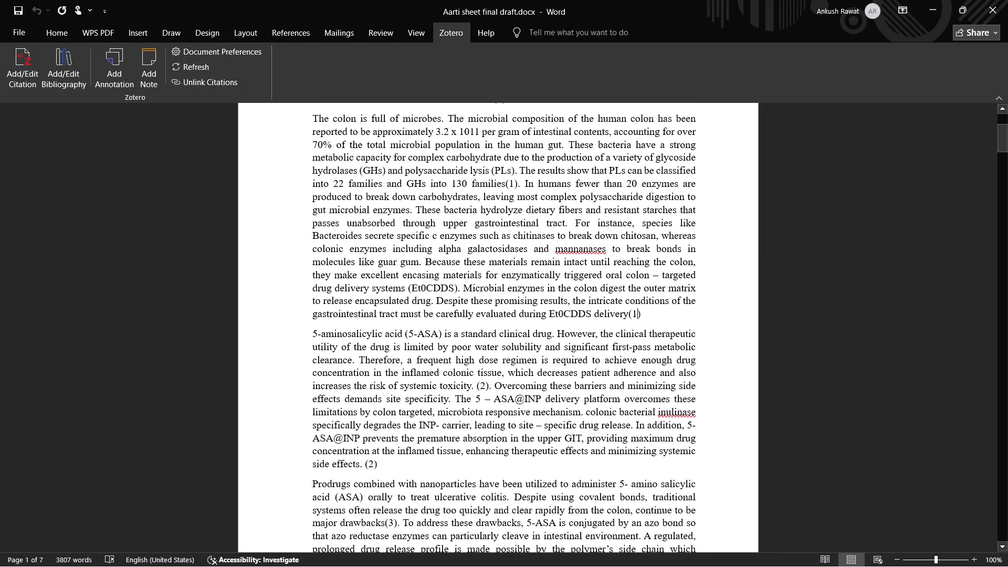
left_click(483, 390)
left_click(20, 70)
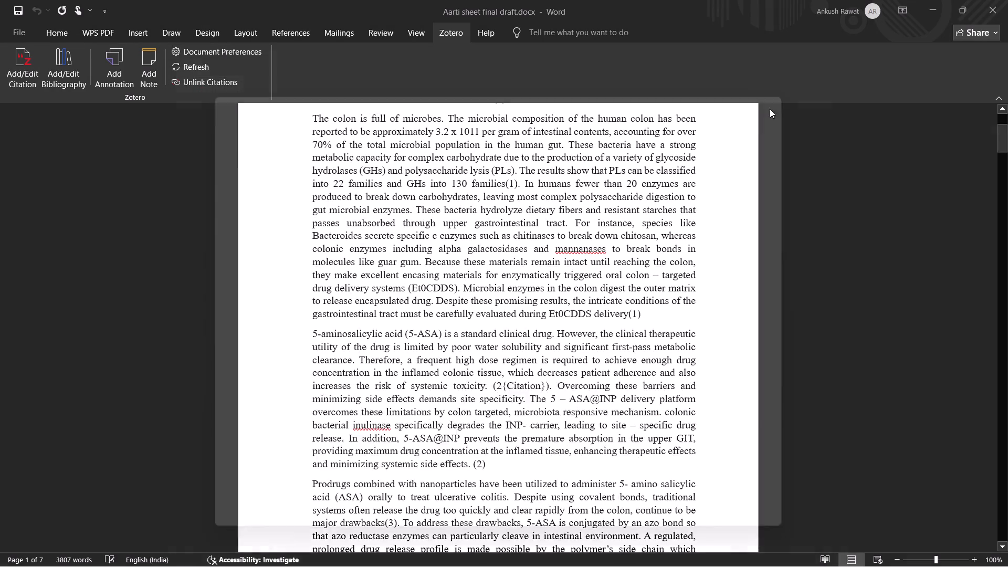
left_click(817, 81)
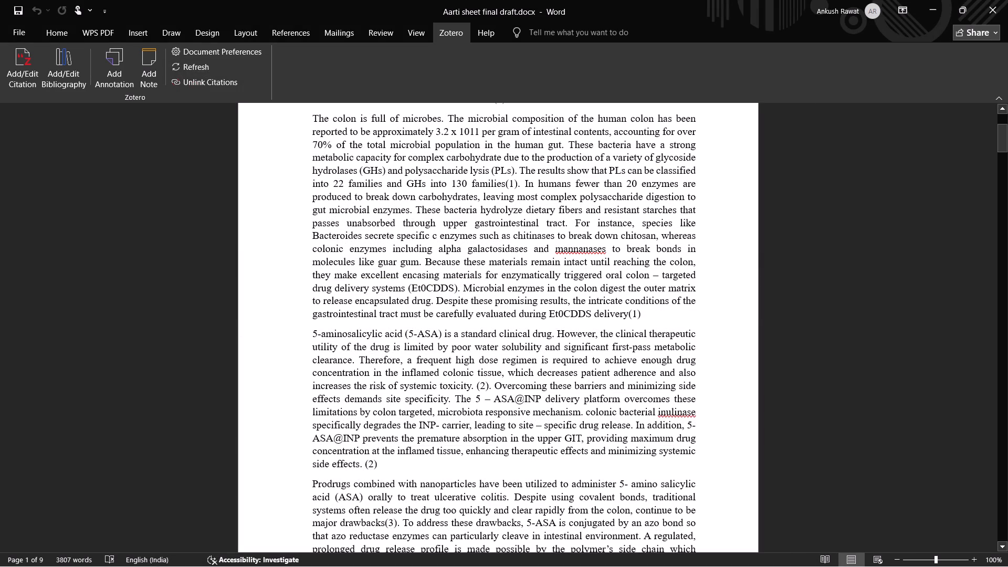
Skim Aarti sheet final draft from the body text to the reference list, looking over its numbered citations and entries.
middle_click_drag(276, 236, 276, 305)
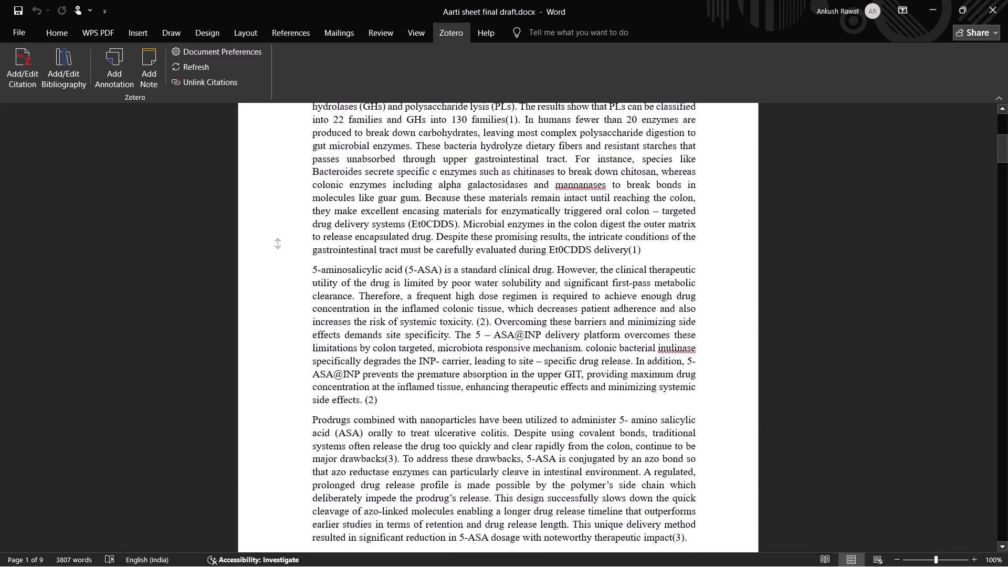
middle_click_drag(276, 305, 275, 333)
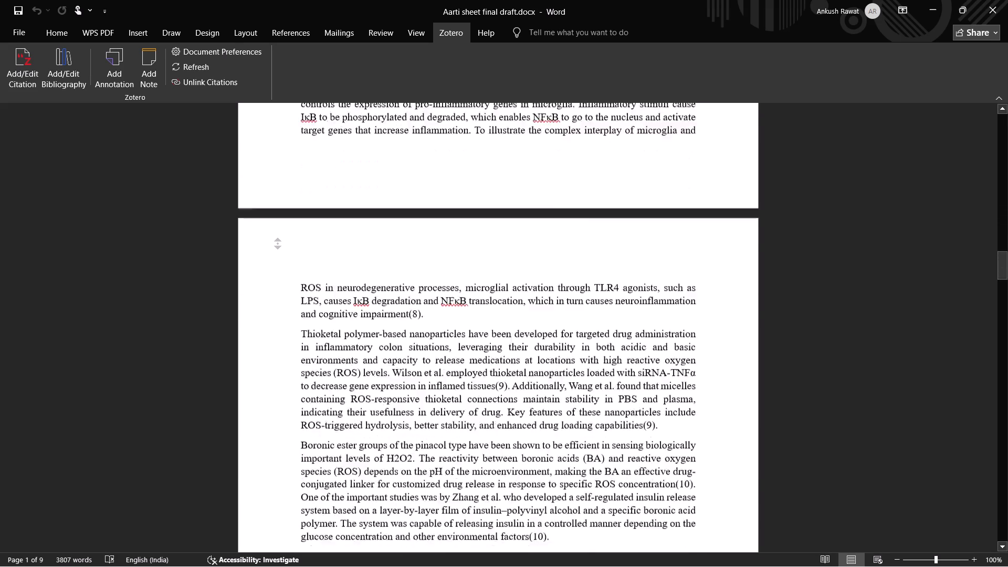
middle_click_drag(275, 333, 275, 347)
middle_click_drag(282, 346, 278, 283)
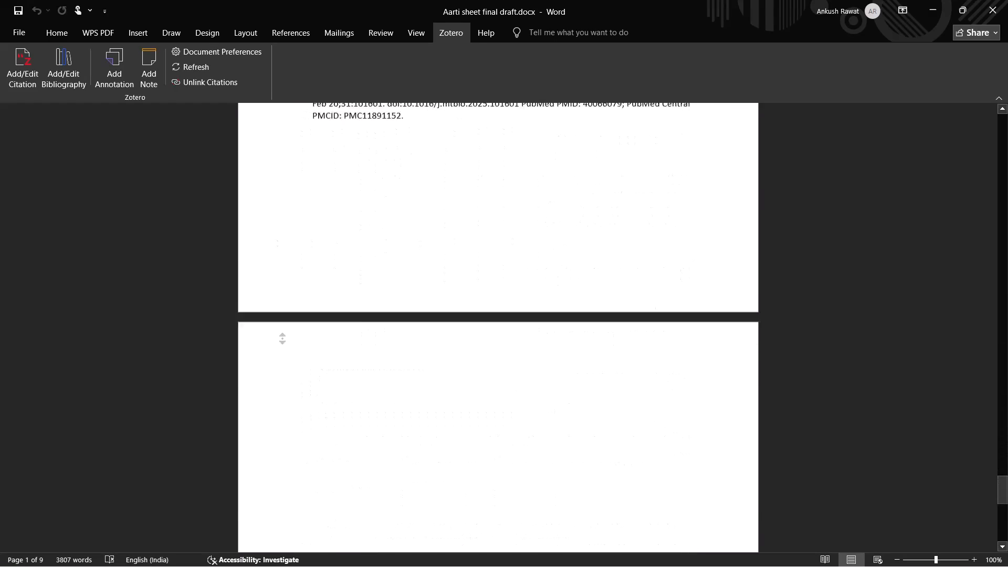
middle_click_drag(278, 283, 277, 260)
middle_click_drag(282, 331, 265, 239)
middle_click_drag(270, 312, 263, 262)
middle_click_drag(264, 278, 262, 249)
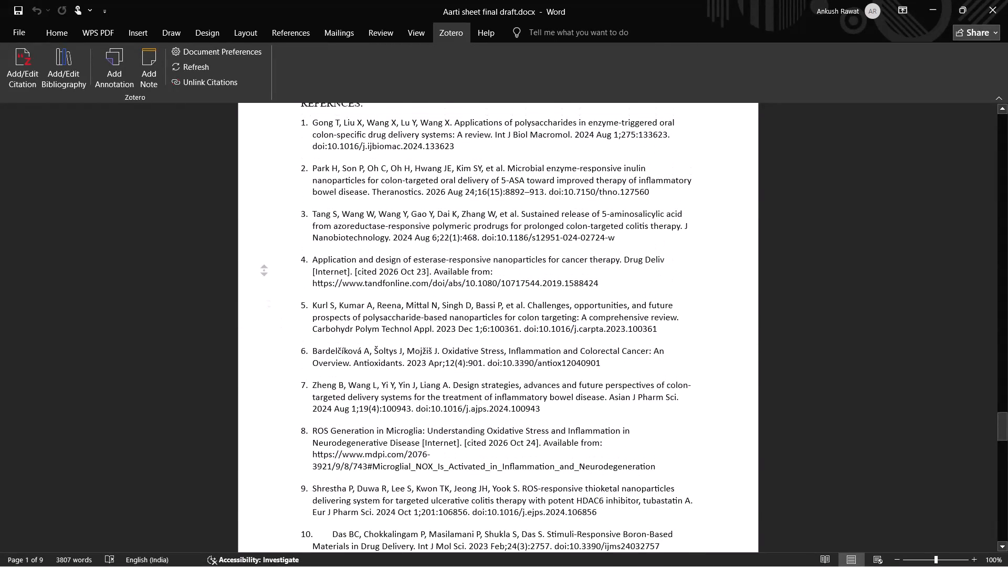
middle_click_drag(262, 249, 262, 248)
middle_click_drag(274, 297, 266, 257)
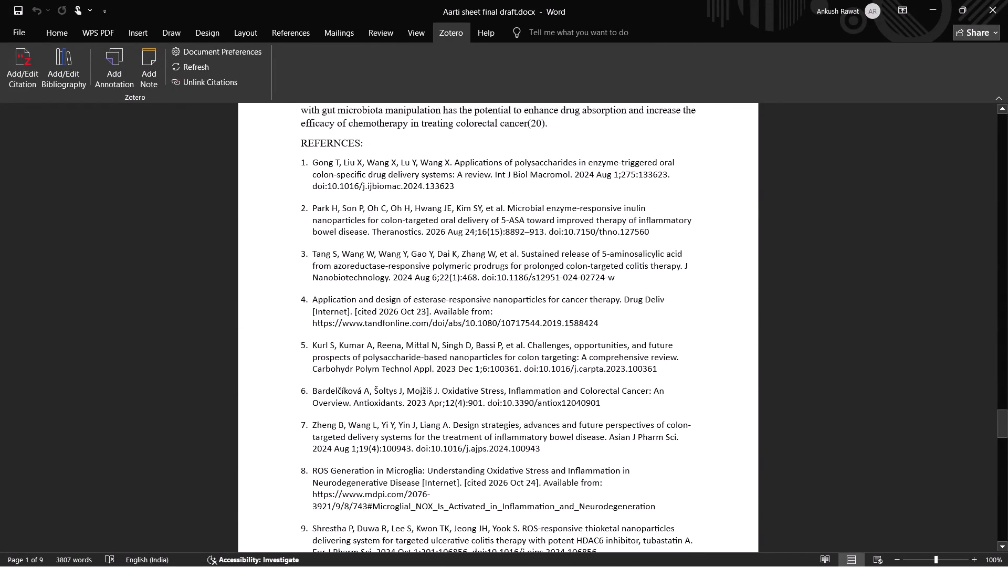
middle_click_drag(337, 355, 309, 248)
middle_click(309, 248)
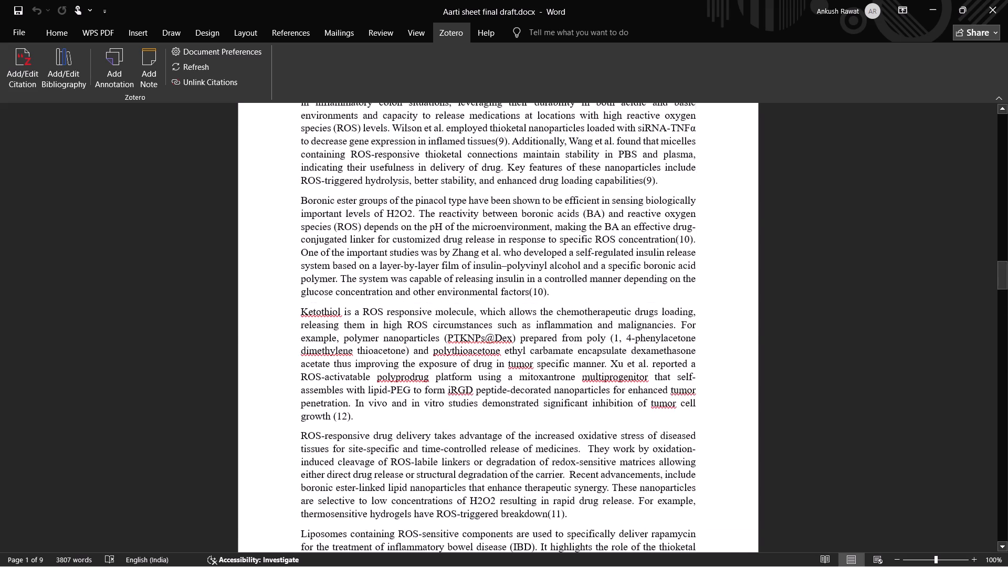
middle_click_drag(257, 332, 255, 182)
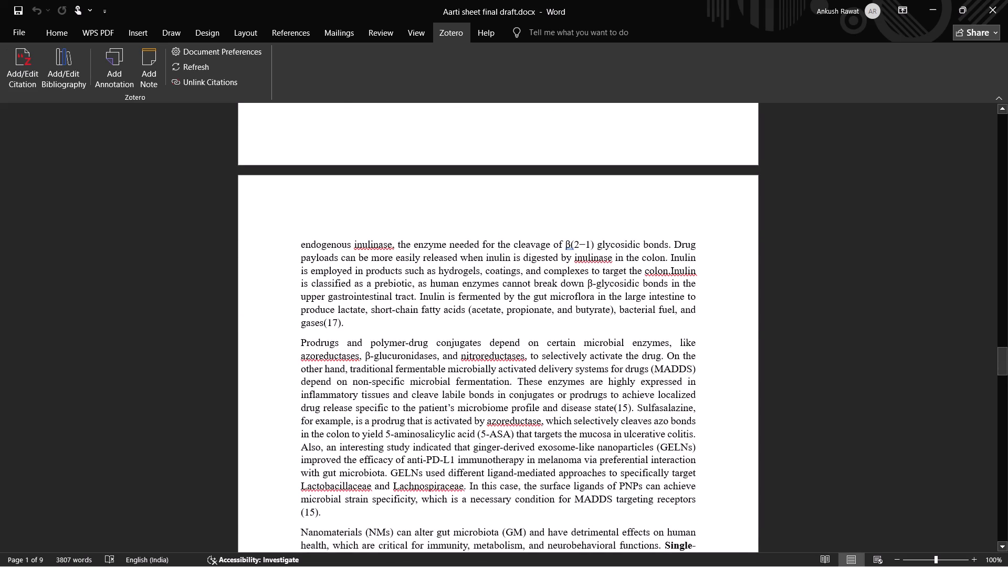
middle_click_drag(271, 363, 263, 173)
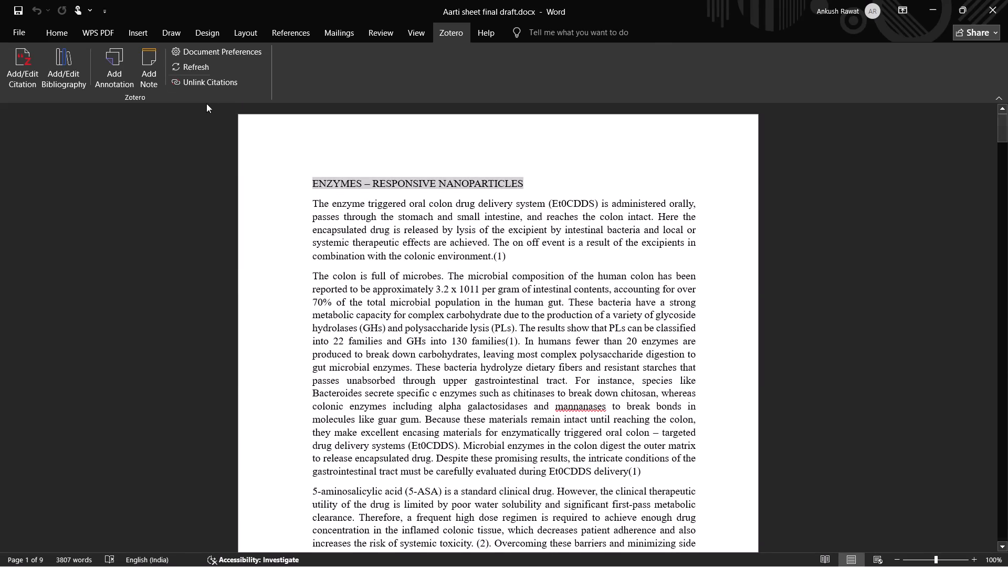
Set the document's Zotero citation style to APA Style 7th edition.
left_click(213, 49)
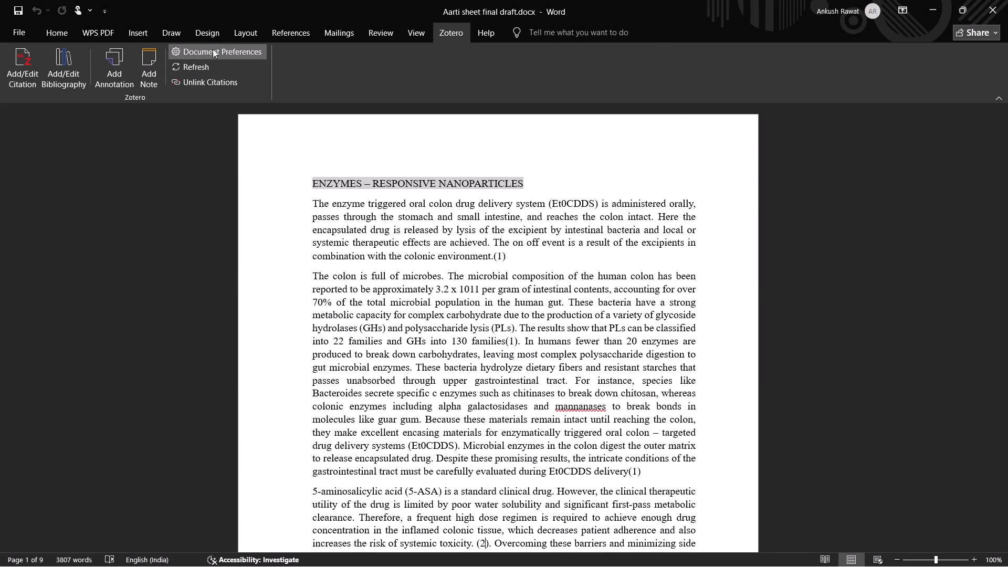
scroll(402, 229, "up", 4)
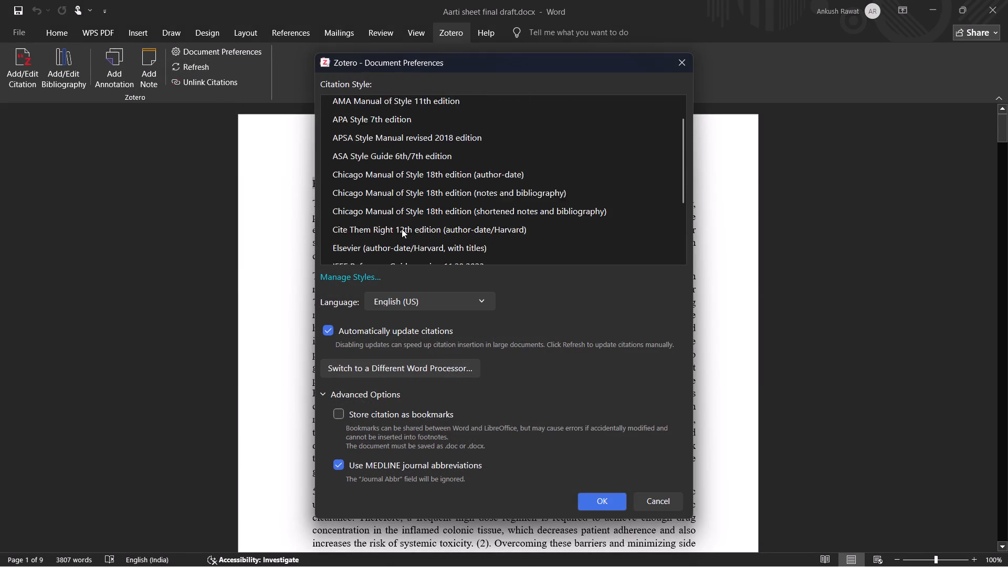
scroll(401, 226, "up", 3)
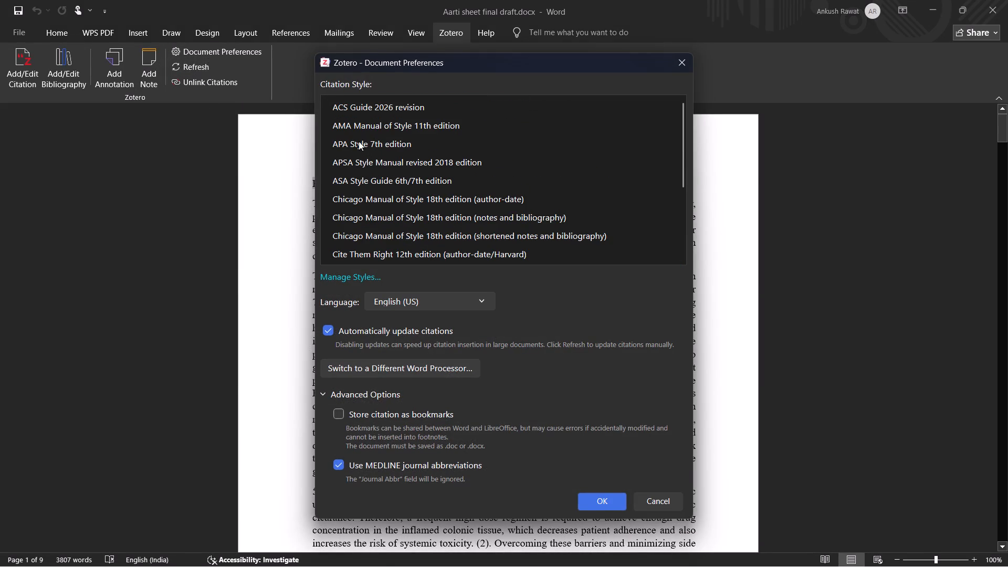
left_click(359, 141)
left_click(592, 469)
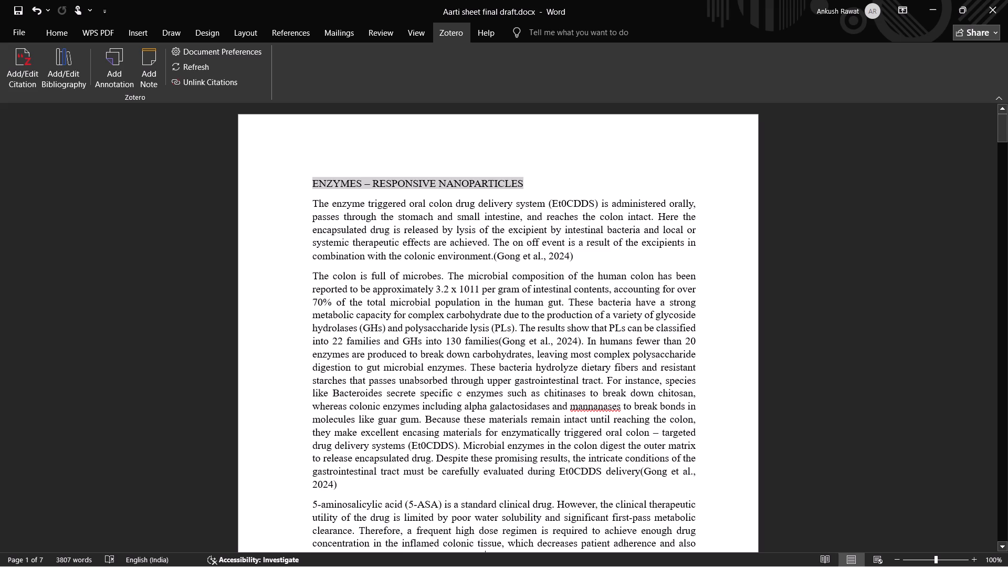
Examine the citations in the opening enzymes-responsive nanoparticles paragraphs, through the prodrug paragraph, for any still in numeric format.
scroll(560, 331, "down", 1)
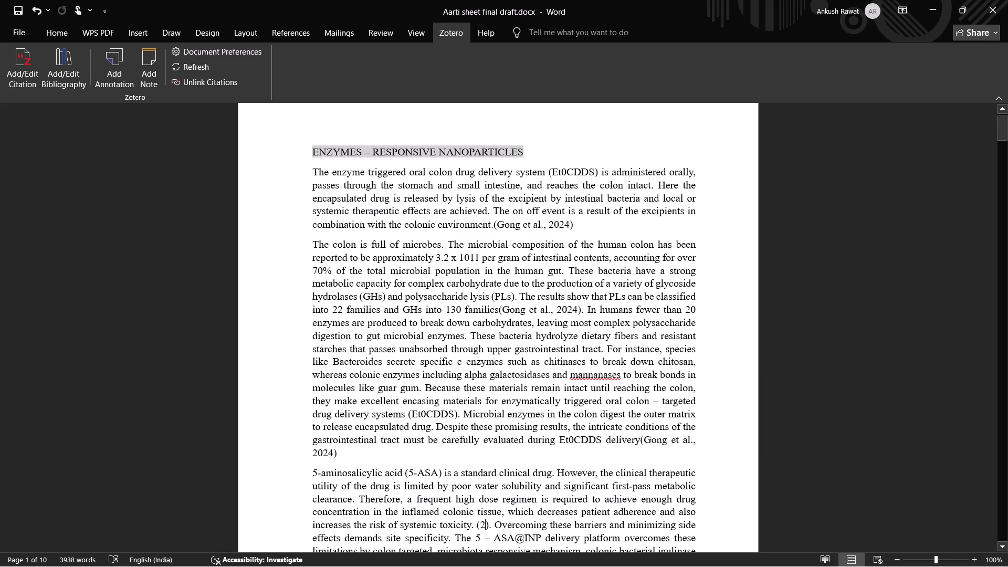
scroll(516, 337, "down", 3)
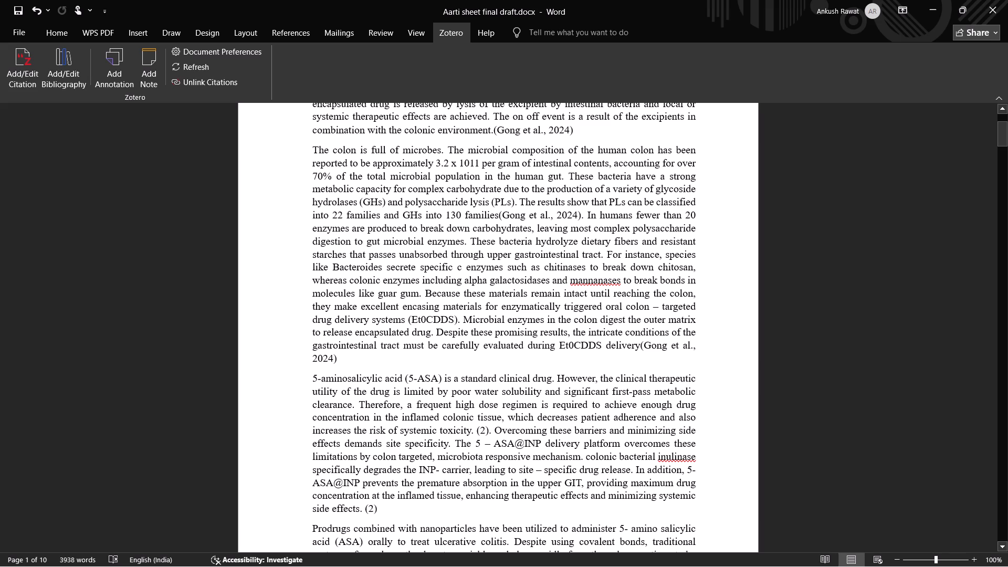
scroll(457, 361, "down", 3)
scroll(458, 358, "up", 1)
scroll(459, 358, "down", 1)
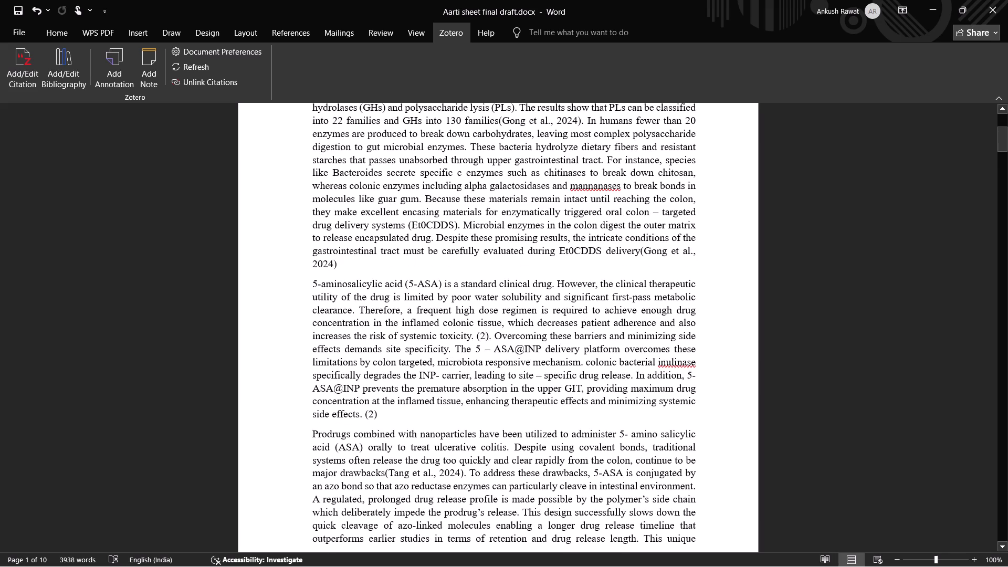
scroll(513, 364, "down", 1)
scroll(513, 364, "up", 1)
scroll(513, 364, "down", 1)
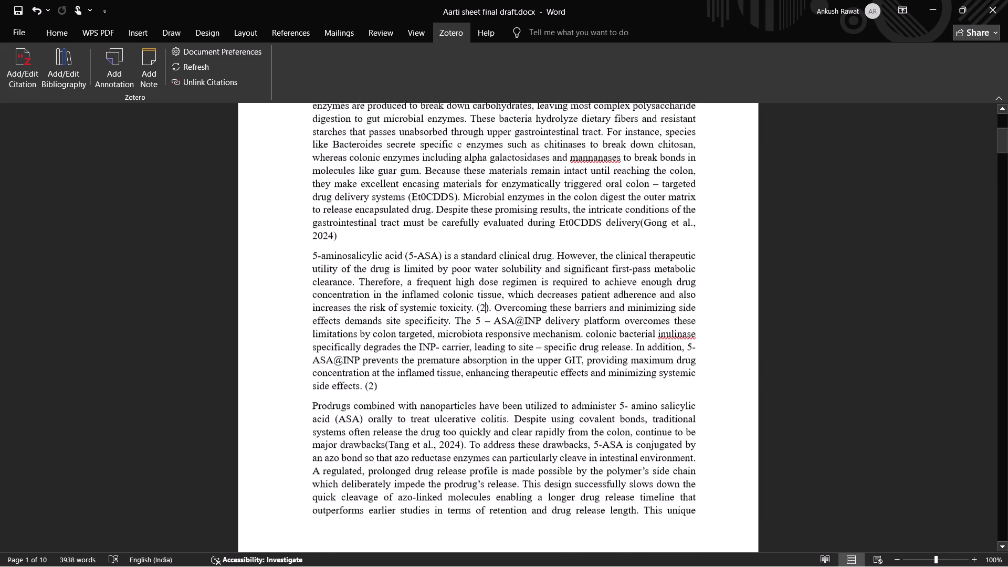
scroll(469, 355, "down", 2)
scroll(469, 355, "up", 1)
scroll(469, 355, "down", 3)
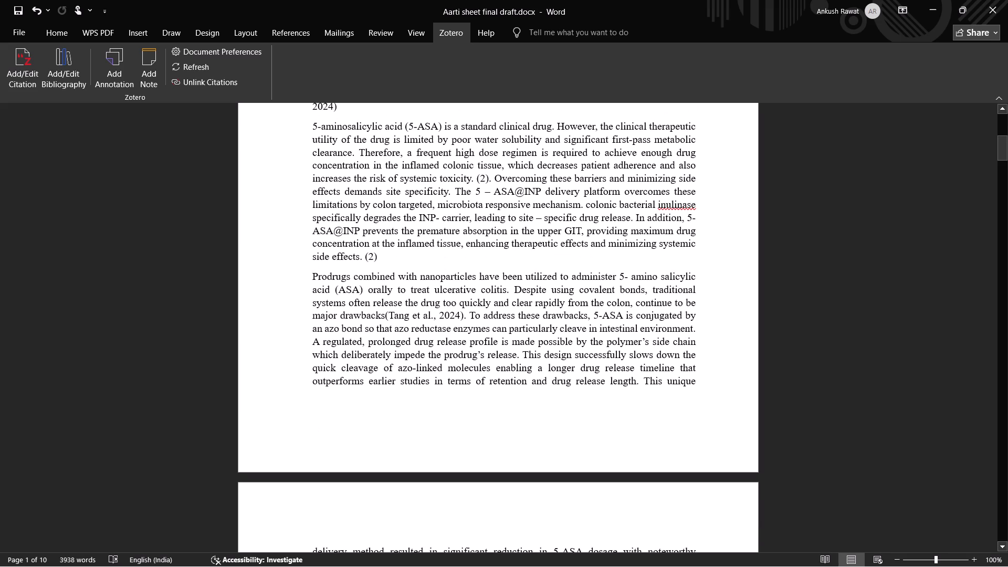
scroll(465, 349, "down", 2)
scroll(465, 349, "up", 1)
scroll(465, 349, "down", 4)
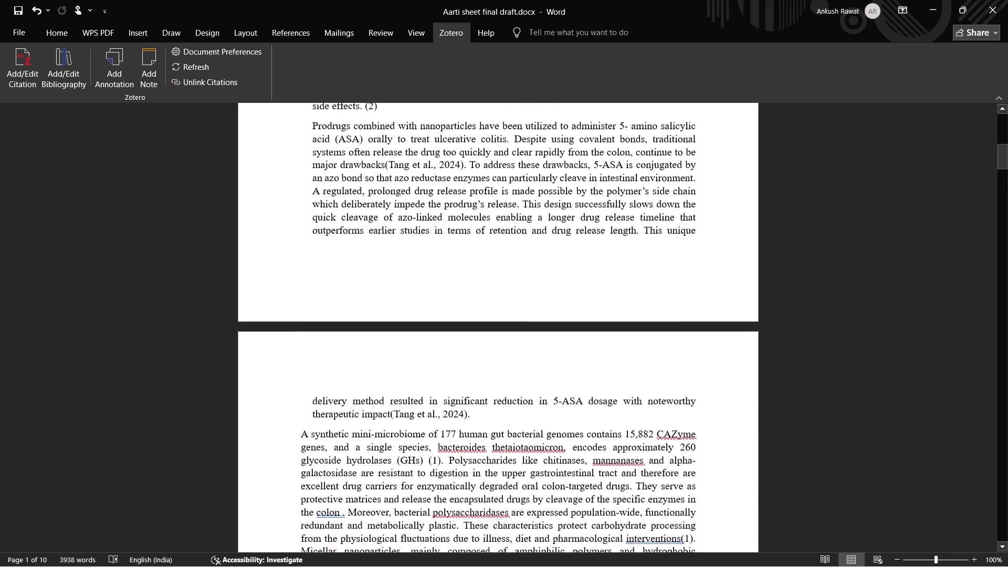
Examine the citations in the synthetic mini-microbiome and polysaccharide nanocarrier paragraphs for any still in numeric format.
scroll(465, 349, "down", 5)
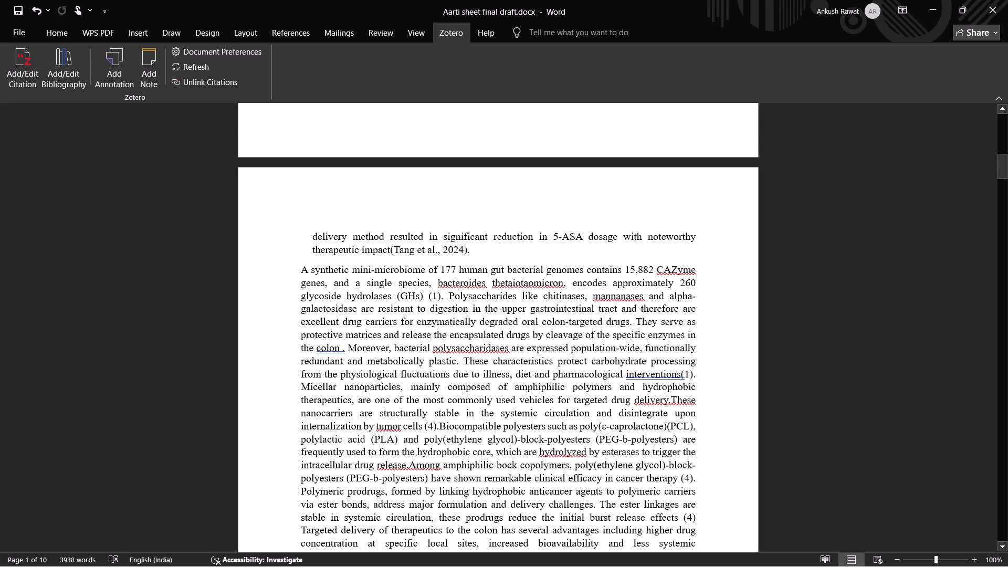
scroll(492, 341, "down", 2)
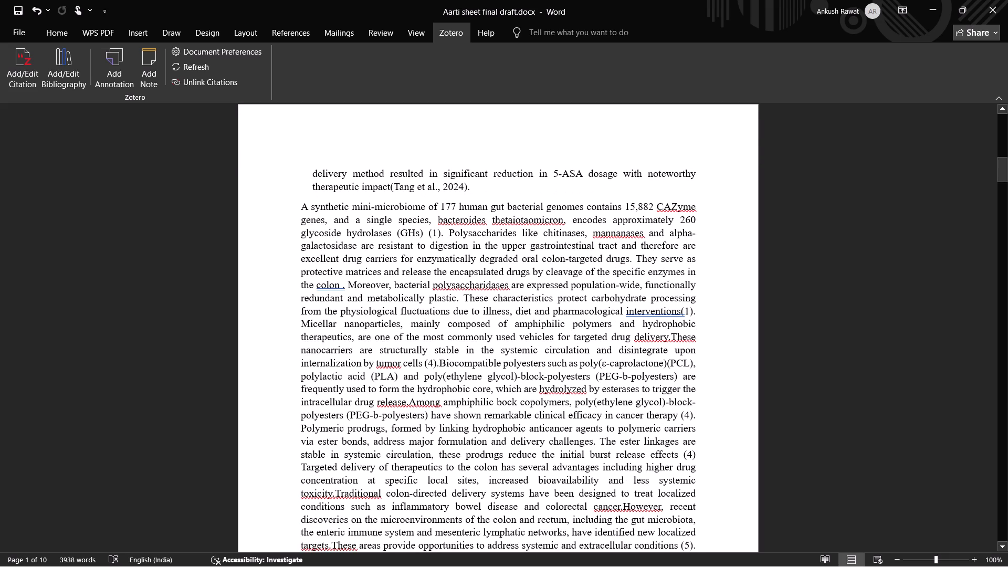
scroll(493, 342, "down", 2)
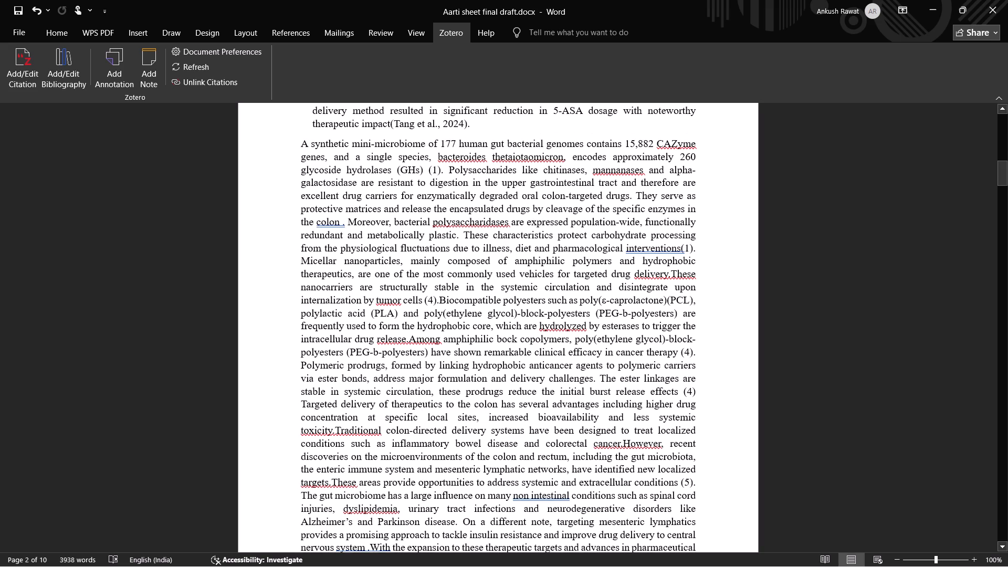
scroll(493, 341, "down", 2)
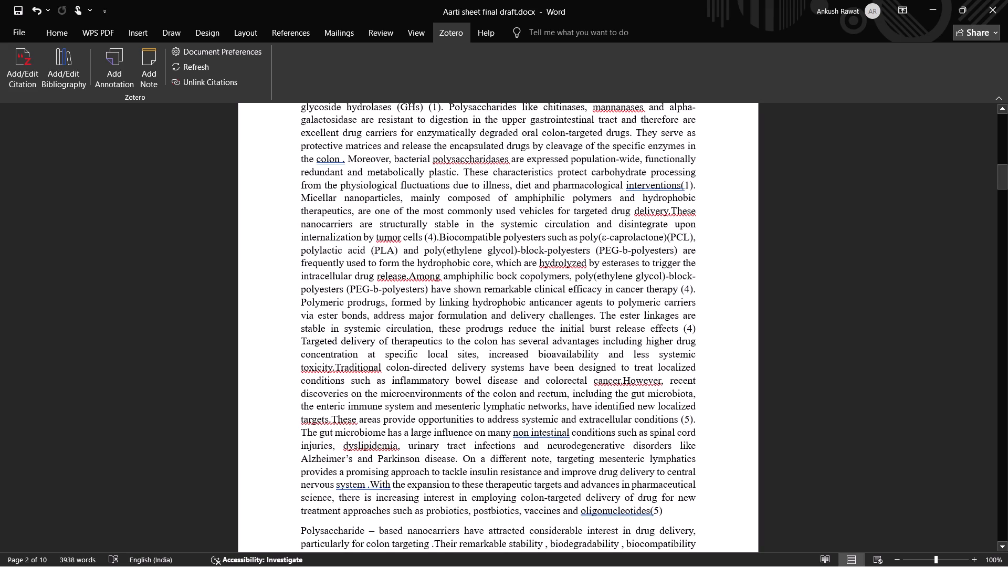
scroll(493, 341, "down", 2)
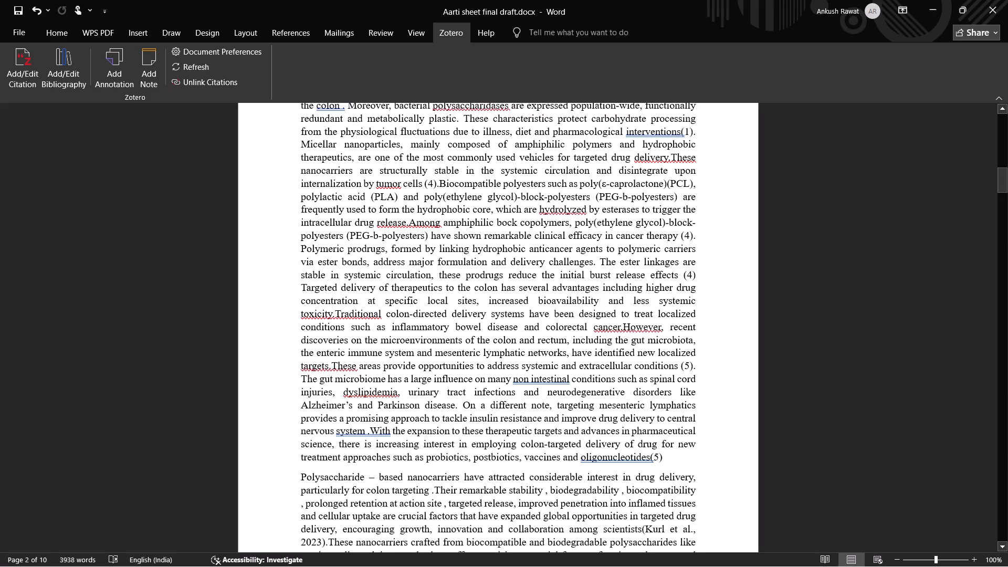
scroll(493, 341, "down", 2)
scroll(493, 341, "up", 1)
scroll(493, 341, "down", 5)
scroll(493, 341, "up", 1)
scroll(493, 341, "down", 1)
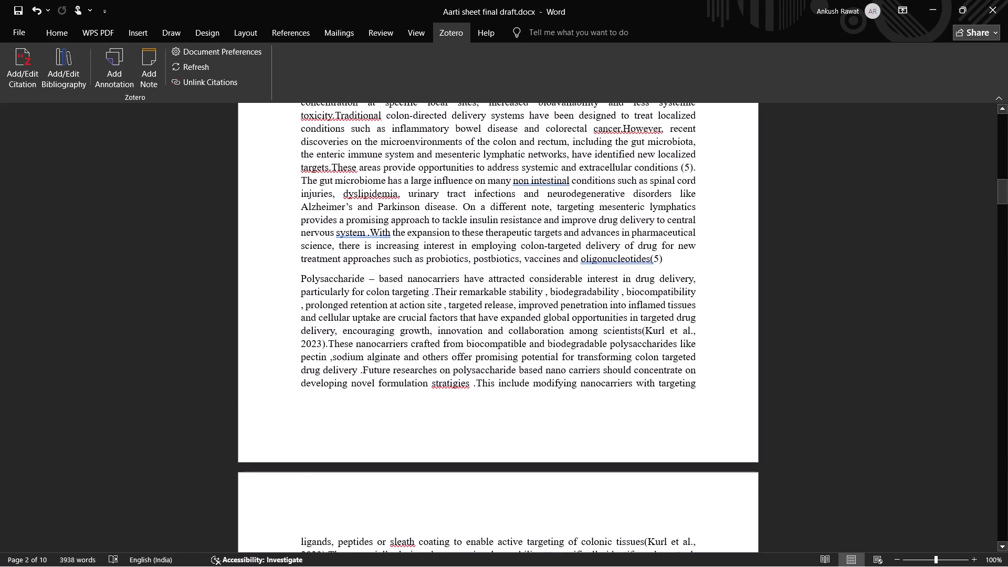
scroll(493, 341, "down", 2)
scroll(493, 341, "up", 1)
scroll(493, 341, "down", 7)
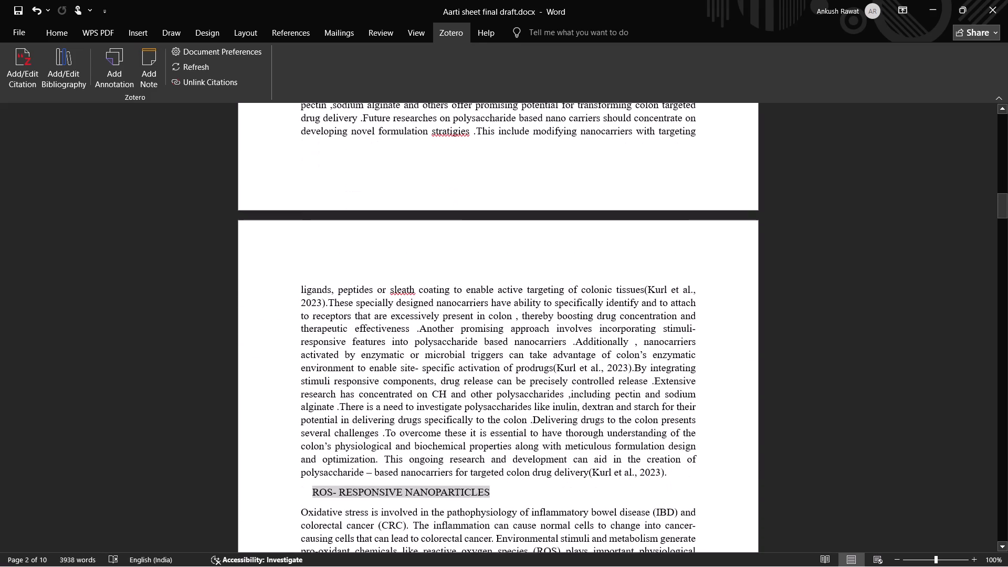
Examine the citations throughout the ROS-responsive nanoparticles section for any still in numeric format.
scroll(493, 340, "down", 5)
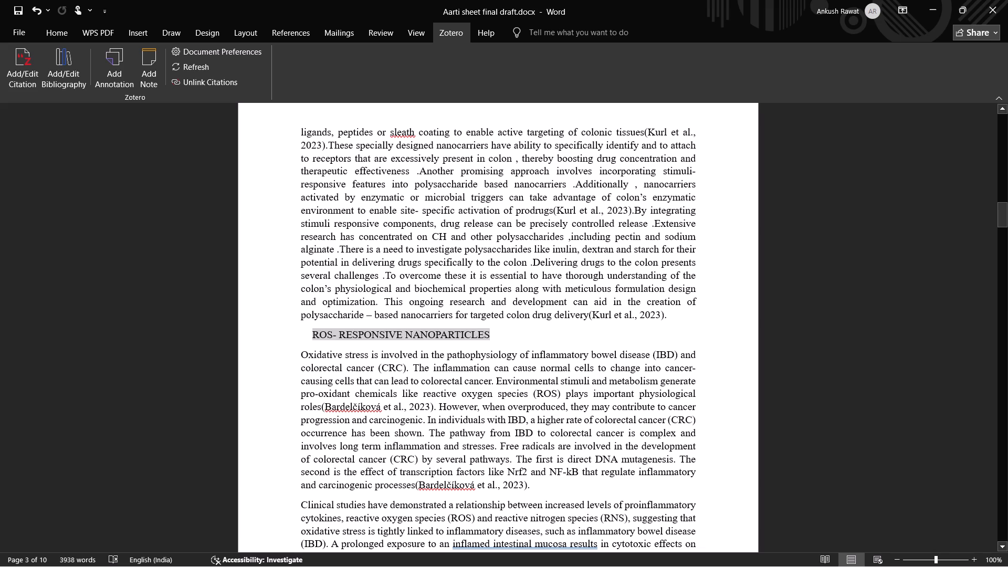
scroll(493, 340, "down", 1)
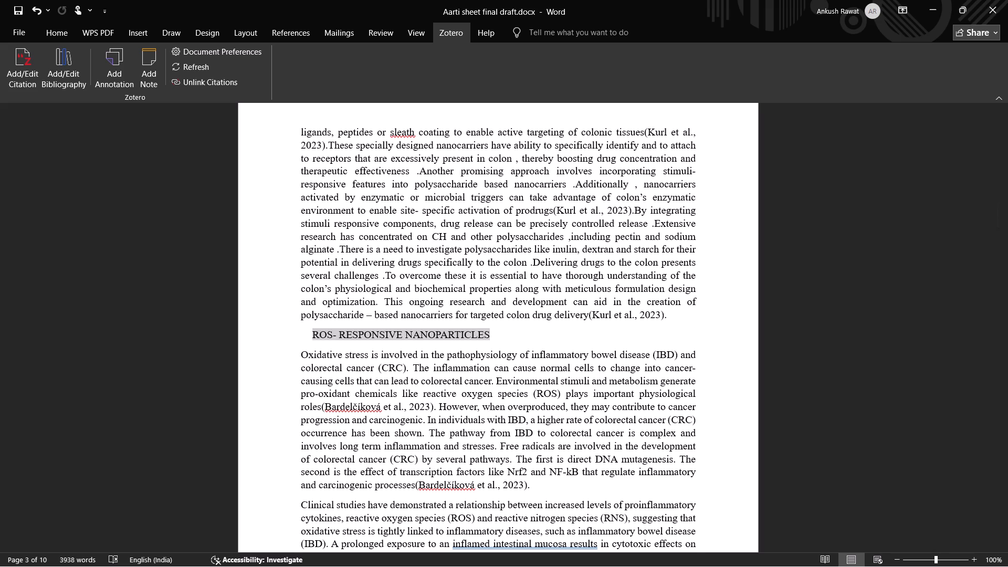
scroll(493, 340, "down", 3)
scroll(496, 341, "up", 1)
scroll(496, 341, "down", 5)
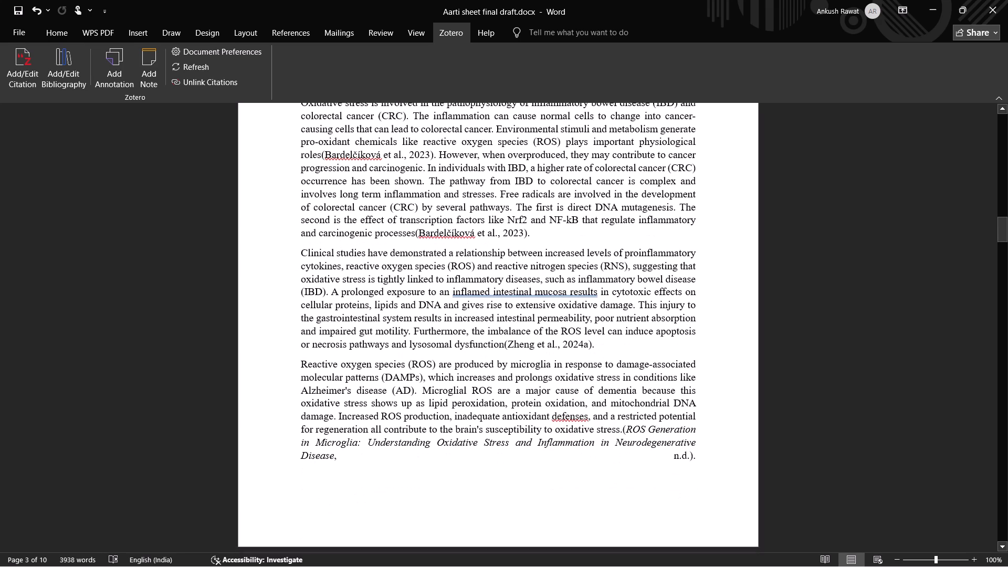
scroll(496, 341, "down", 5)
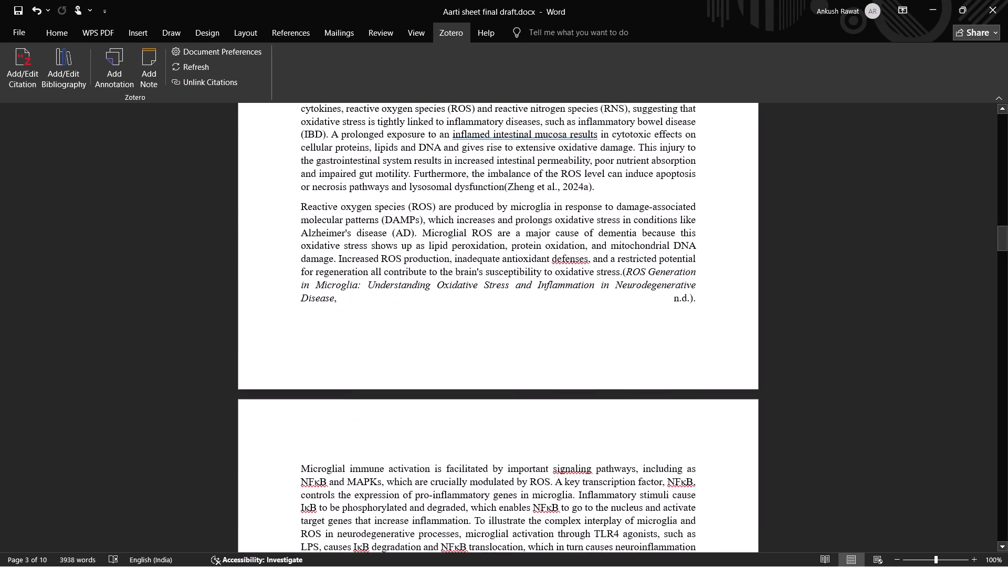
scroll(496, 341, "down", 5)
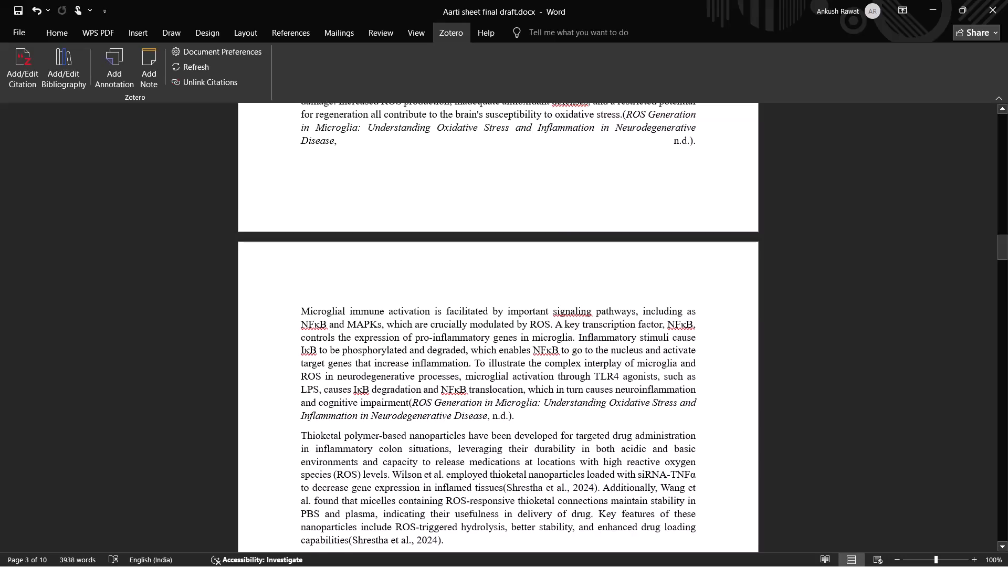
scroll(496, 341, "down", 8)
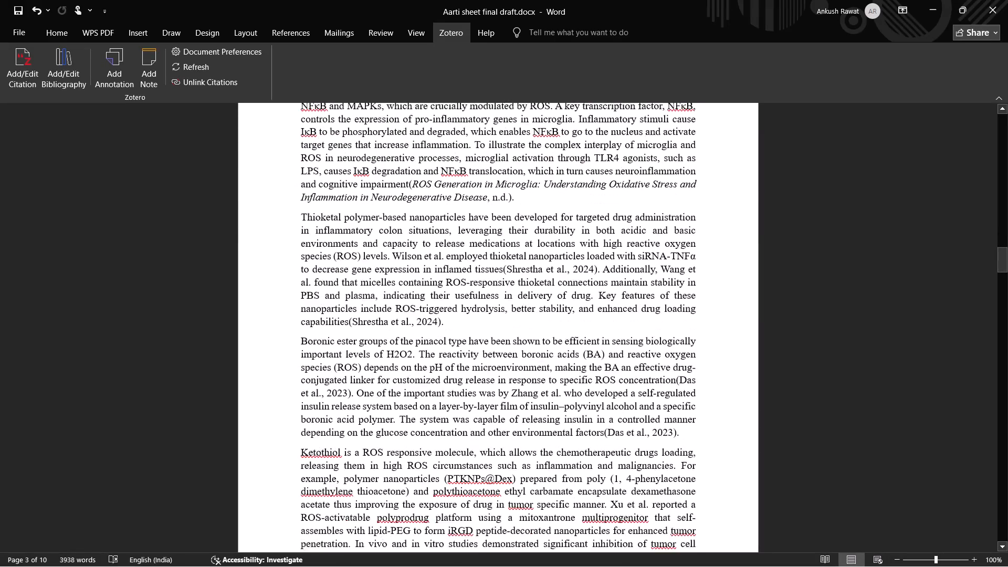
scroll(496, 341, "down", 4)
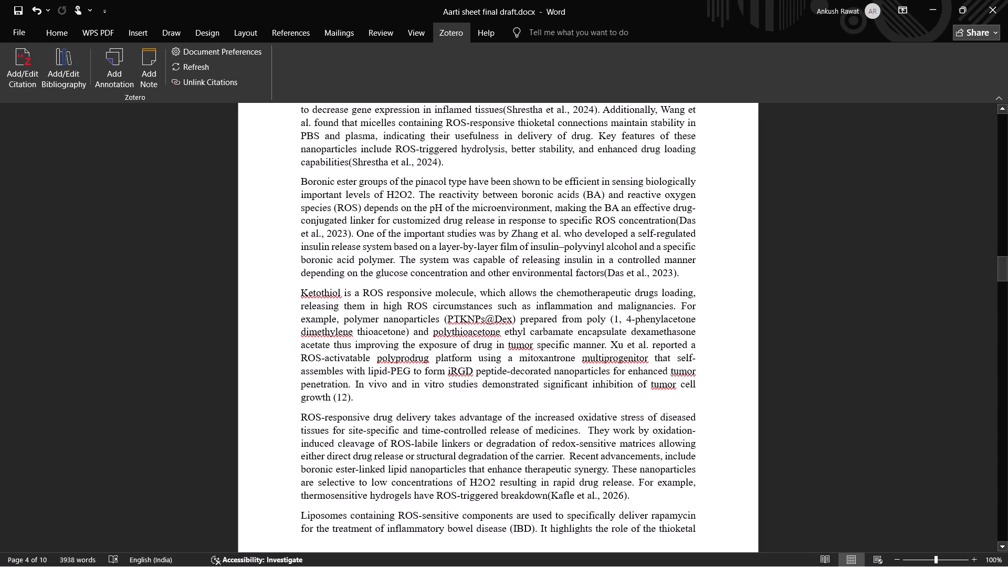
scroll(496, 341, "down", 2)
scroll(496, 341, "up", 1)
scroll(496, 341, "down", 1)
scroll(496, 341, "up", 1)
scroll(496, 341, "down", 2)
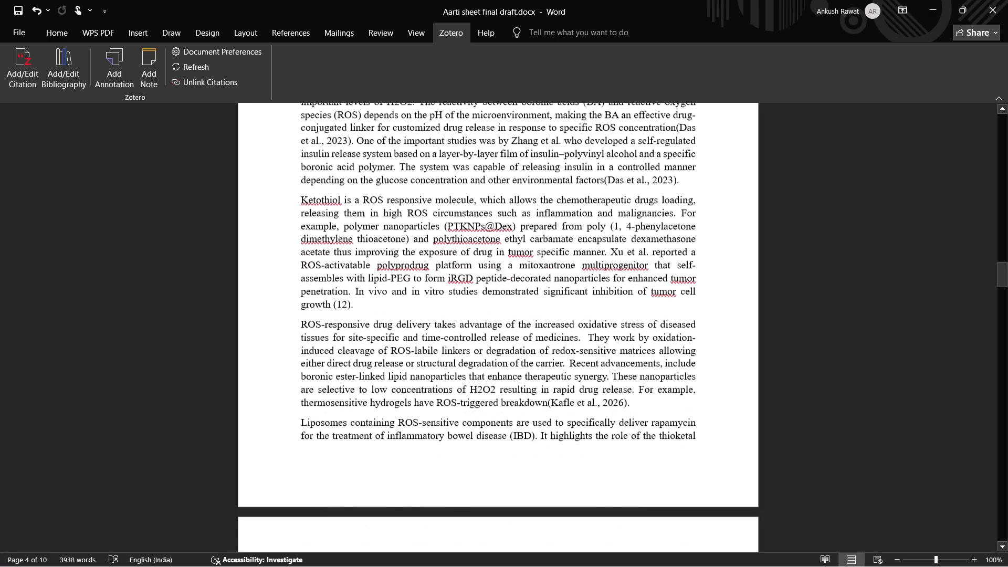
scroll(496, 341, "down", 10)
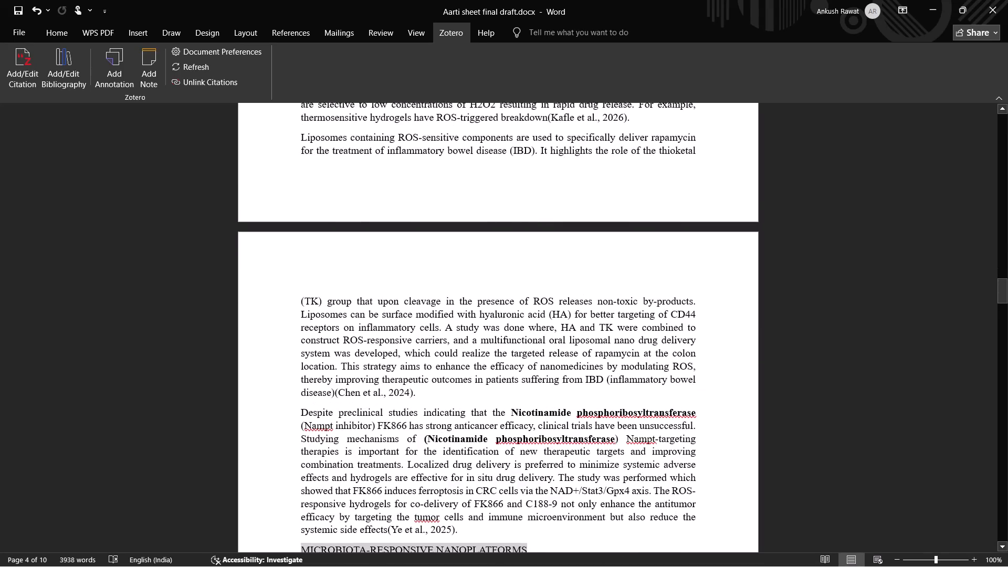
Examine the citations from the end of the ROS section into the microbiota-responsive nanoplatforms section for any still in numeric format.
scroll(496, 339, "down", 10)
scroll(493, 344, "up", 2)
scroll(493, 344, "down", 1)
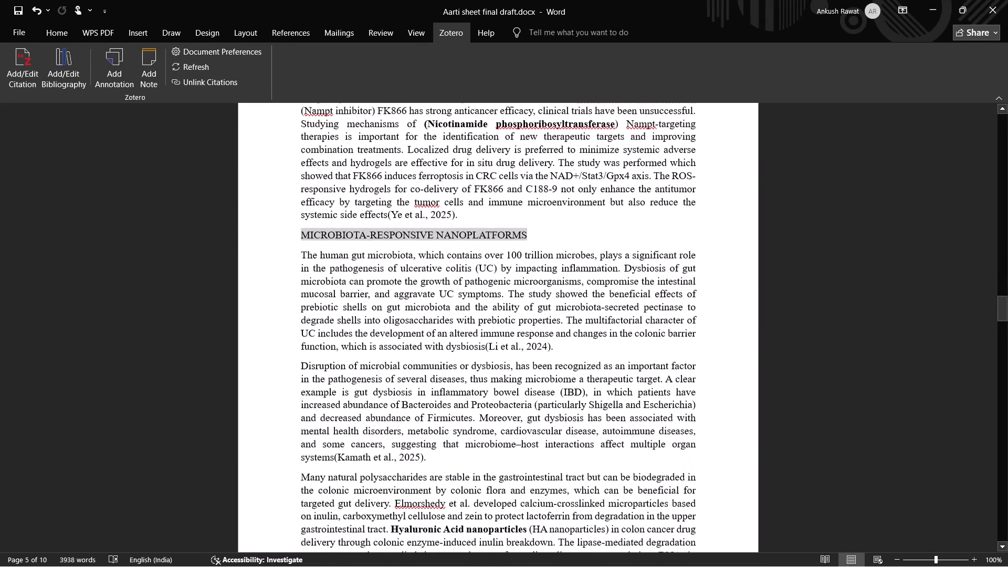
middle_click_drag(480, 457, 480, 450)
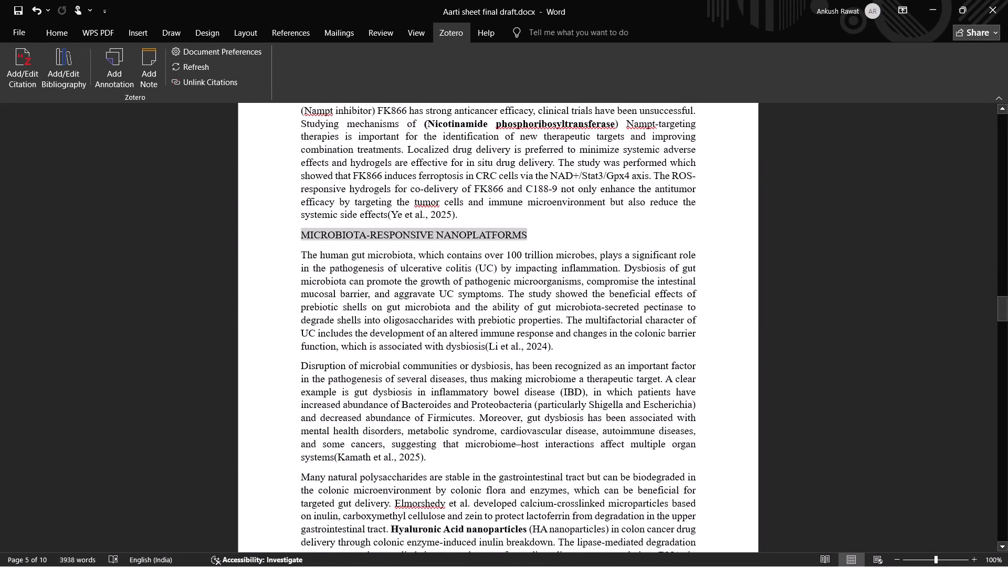
middle_click_drag(480, 450, 456, 250)
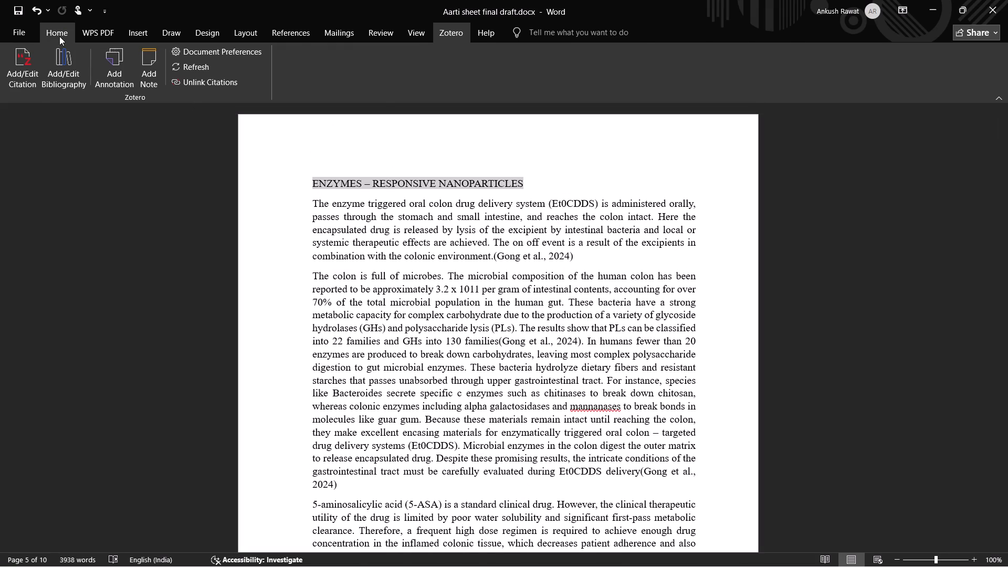
Highlight in yellow the two numeric (2) citations in the 5-aminosalicylic acid paragraph.
left_click(48, 30)
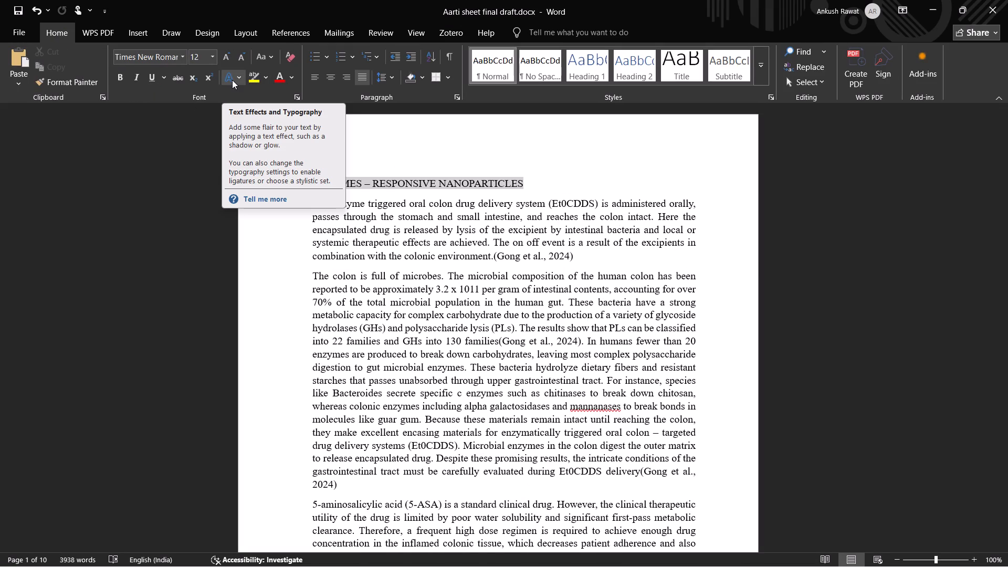
left_click(264, 76)
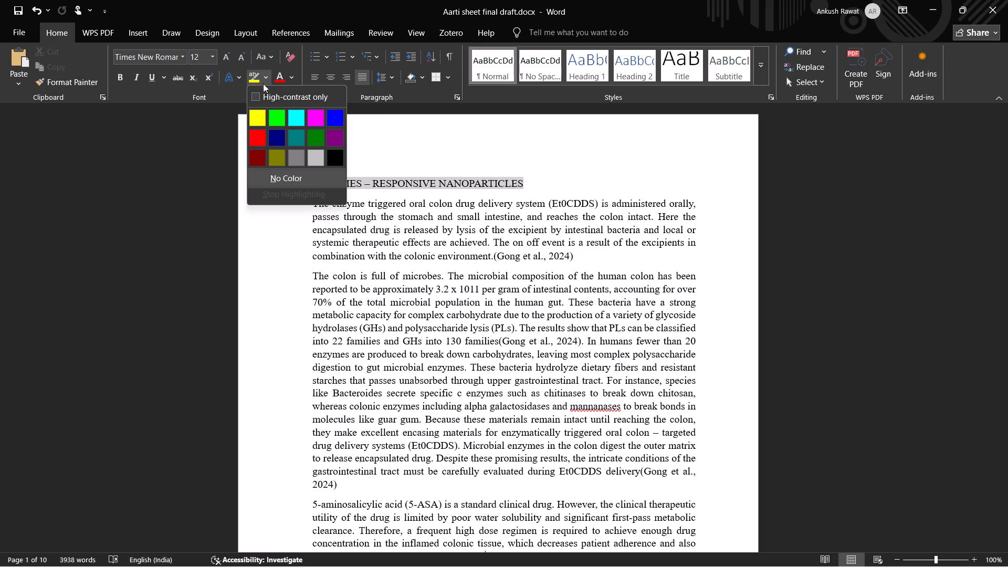
left_click(260, 120)
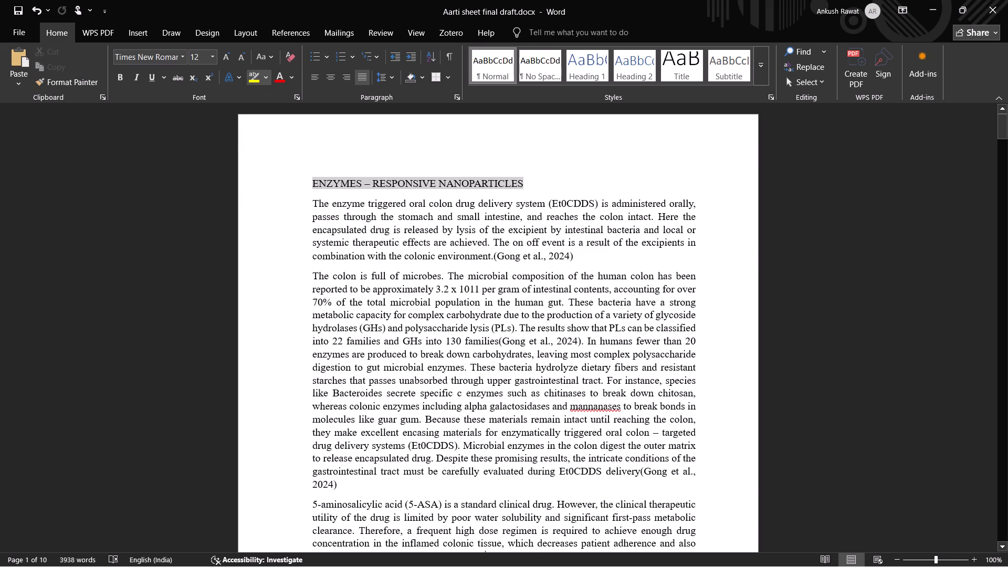
scroll(430, 318, "down", 1)
scroll(430, 318, "up", 1)
scroll(430, 313, "down", 1)
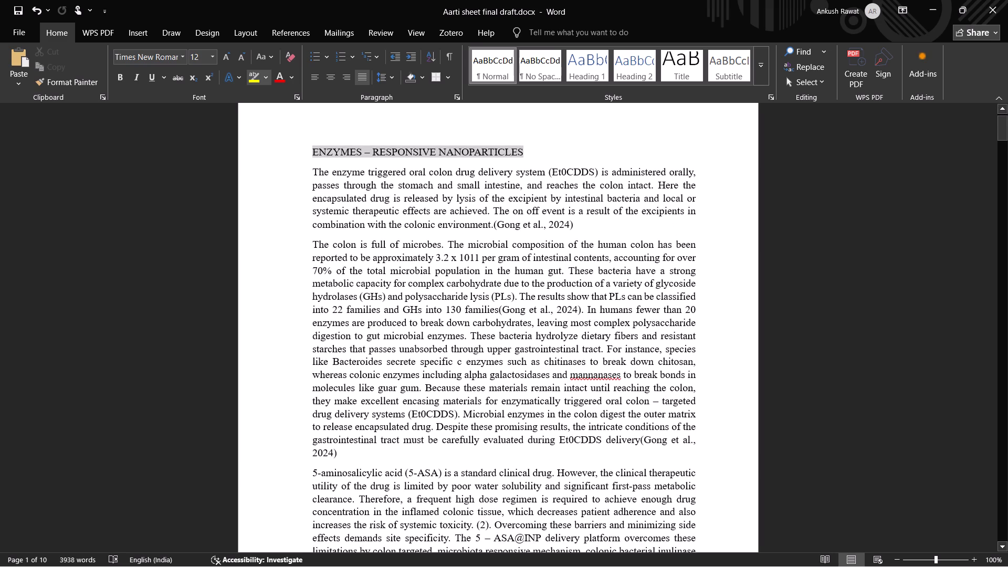
scroll(430, 308, "down", 1)
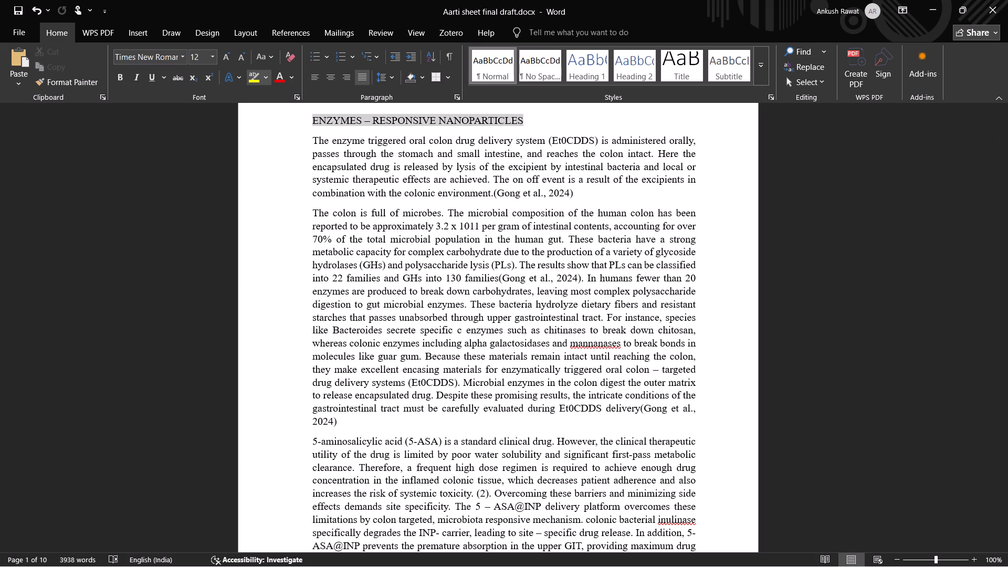
scroll(495, 222, "up", 1)
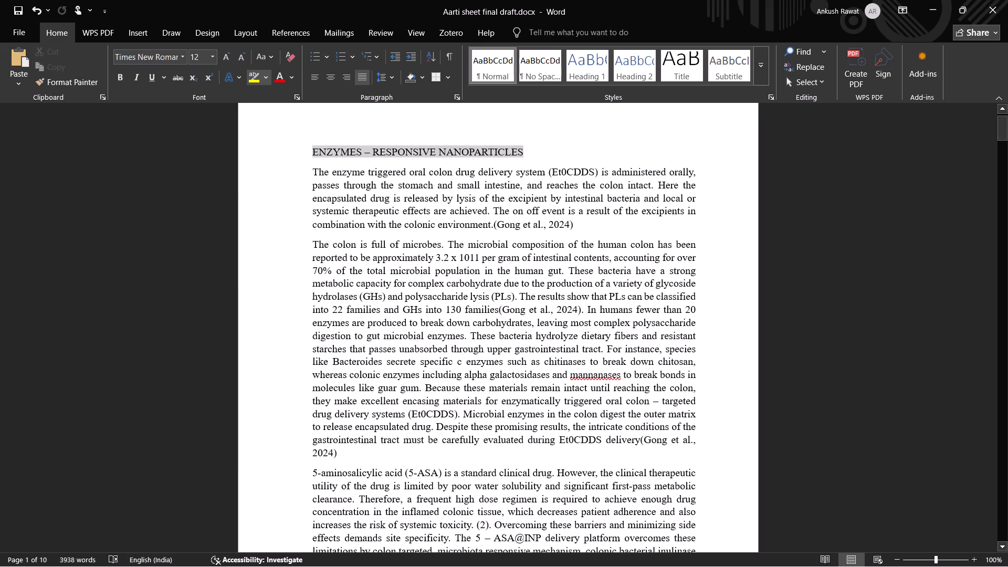
scroll(451, 323, "down", 1)
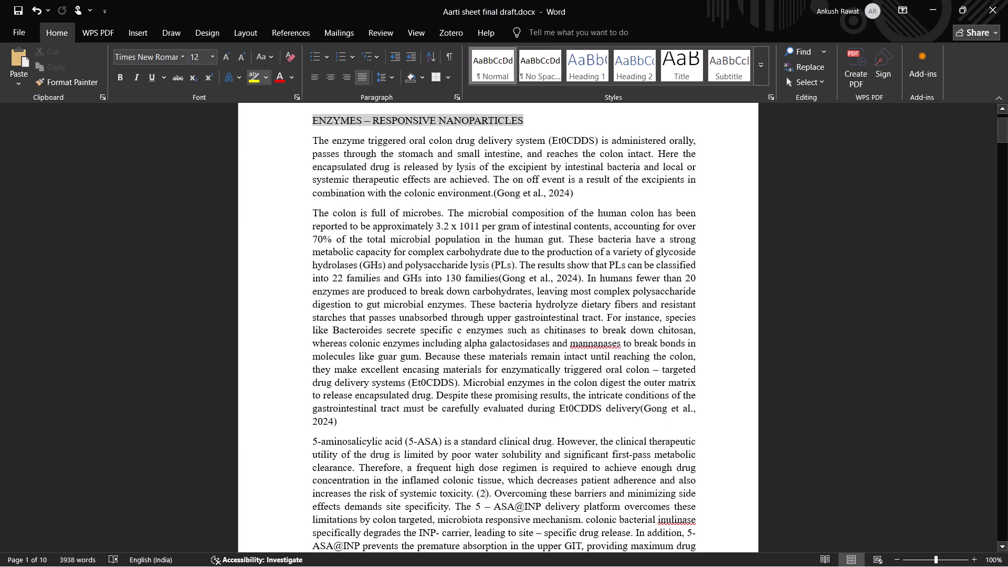
scroll(562, 364, "down", 2)
scroll(498, 356, "down", 1)
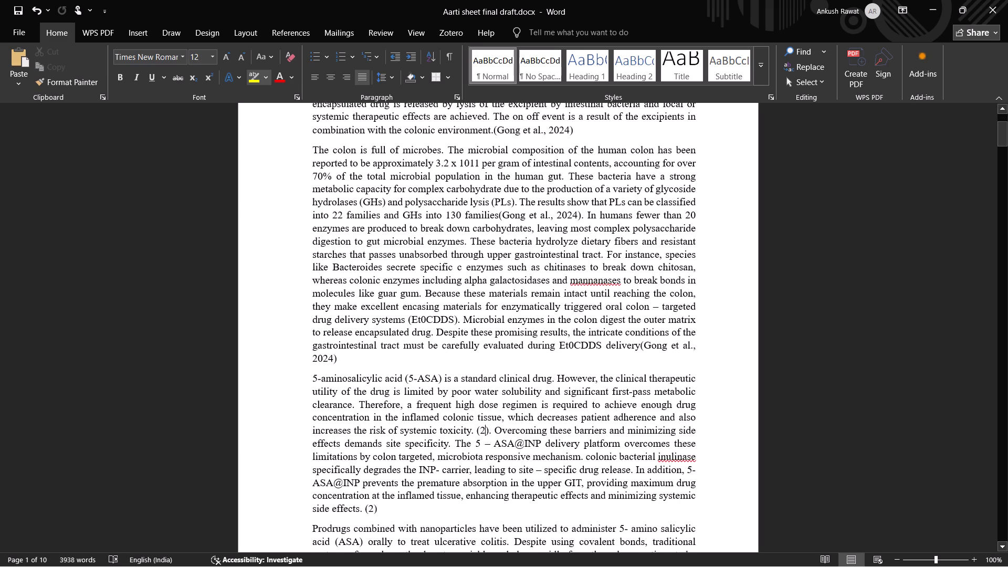
left_click_drag(481, 395, 490, 397)
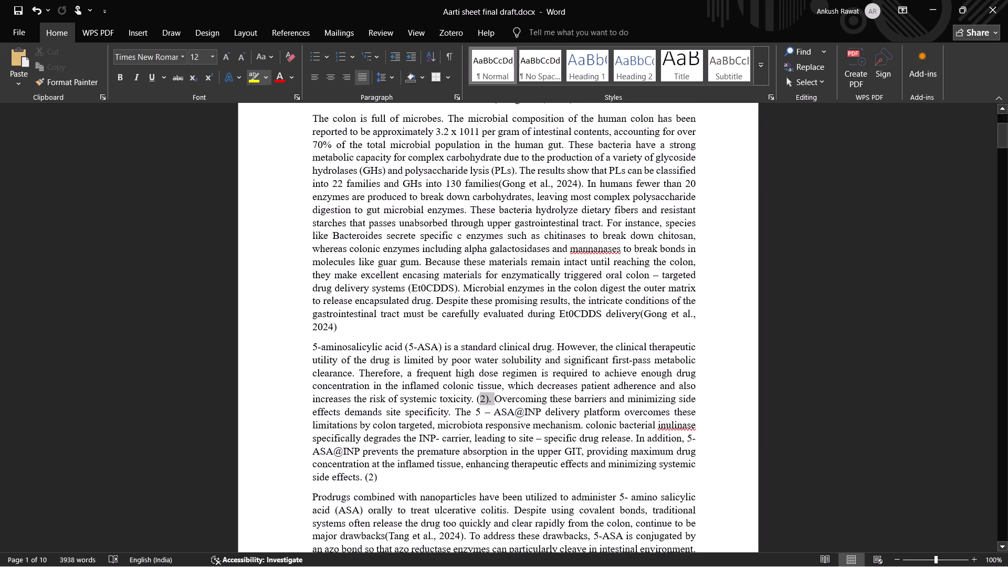
left_click_drag(490, 397, 487, 398)
scroll(522, 398, "down", 3)
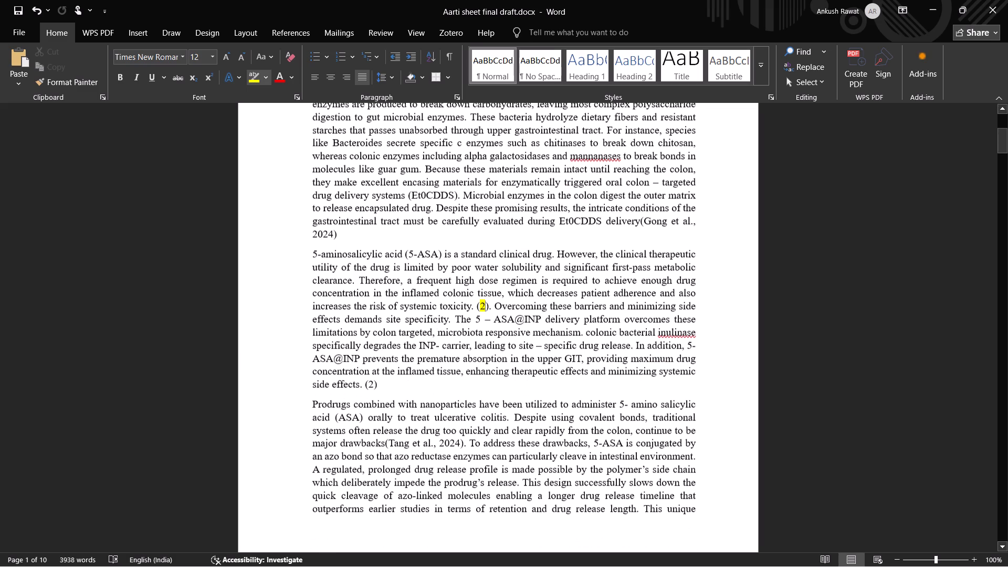
left_click_drag(372, 380, 379, 380)
left_click_drag(367, 379, 376, 381)
scroll(424, 385, "down", 2)
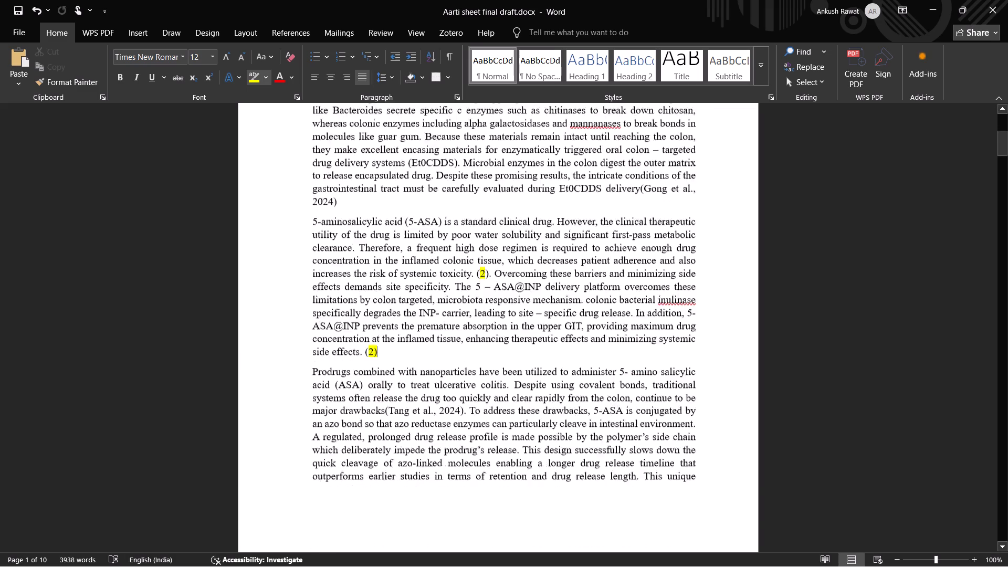
Highlight in yellow the two numeric (1) citations in the synthetic mini-microbiome paragraph, after glycoside hydrolases (GHs) and after pharmacological interventions.
scroll(424, 384, "down", 2)
scroll(446, 307, "up", 1)
scroll(405, 320, "down", 1)
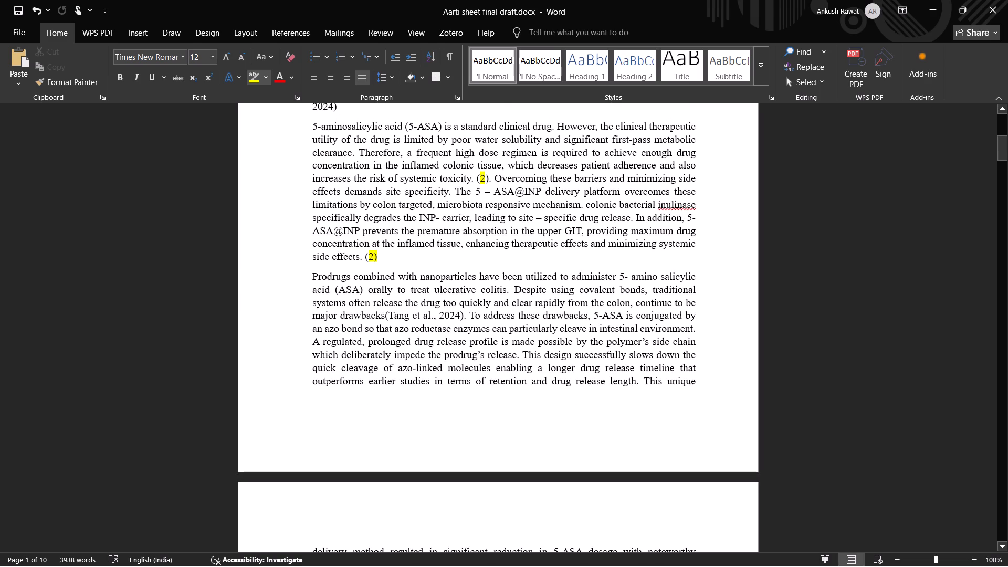
scroll(421, 311, "down", 1)
scroll(543, 332, "down", 2)
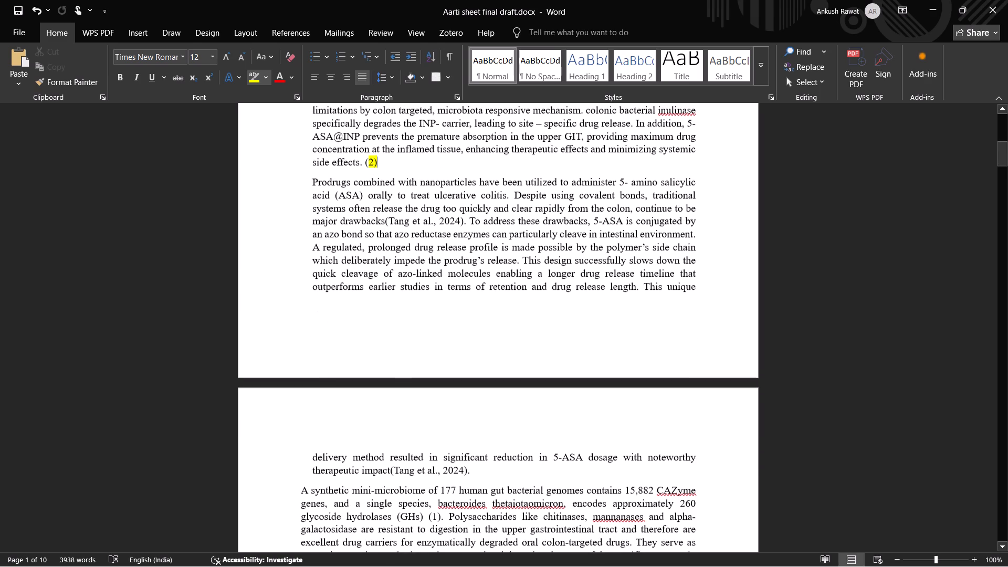
scroll(537, 331, "down", 4)
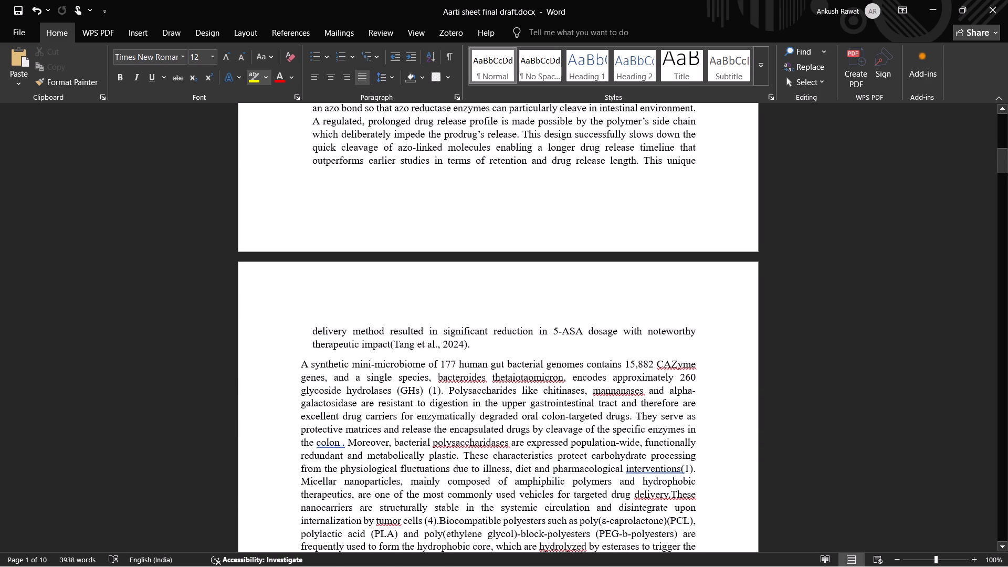
left_click_drag(428, 385, 440, 387)
scroll(565, 400, "down", 2)
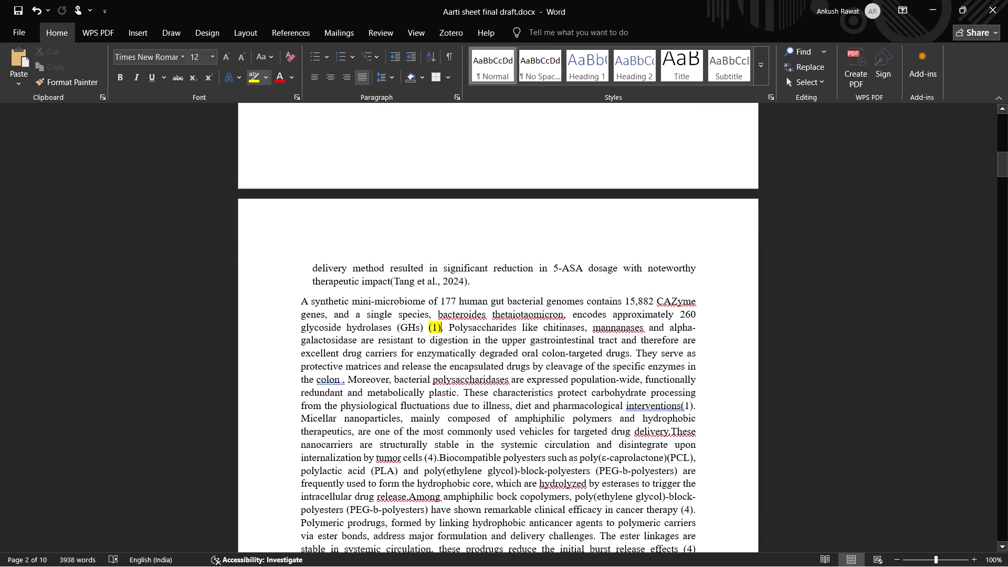
left_click_drag(685, 403, 693, 405)
Highlight in yellow the three numeric (4) citations, after tumor cells, cancer therapy and initial burst release effects.
left_click_drag(428, 455, 437, 456)
scroll(489, 444, "down", 3)
scroll(492, 440, "up", 1)
scroll(492, 439, "down", 1)
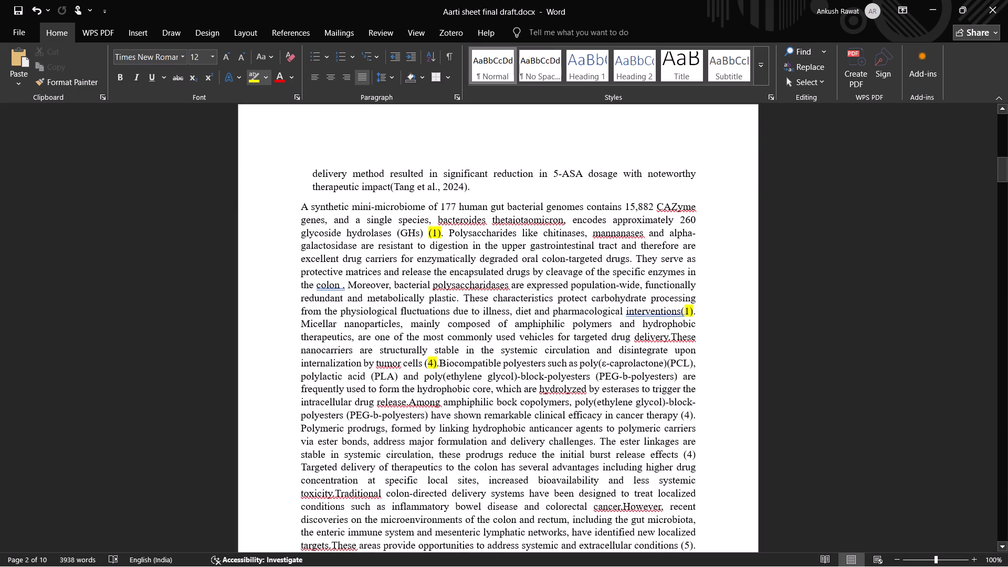
left_click_drag(684, 414, 695, 415)
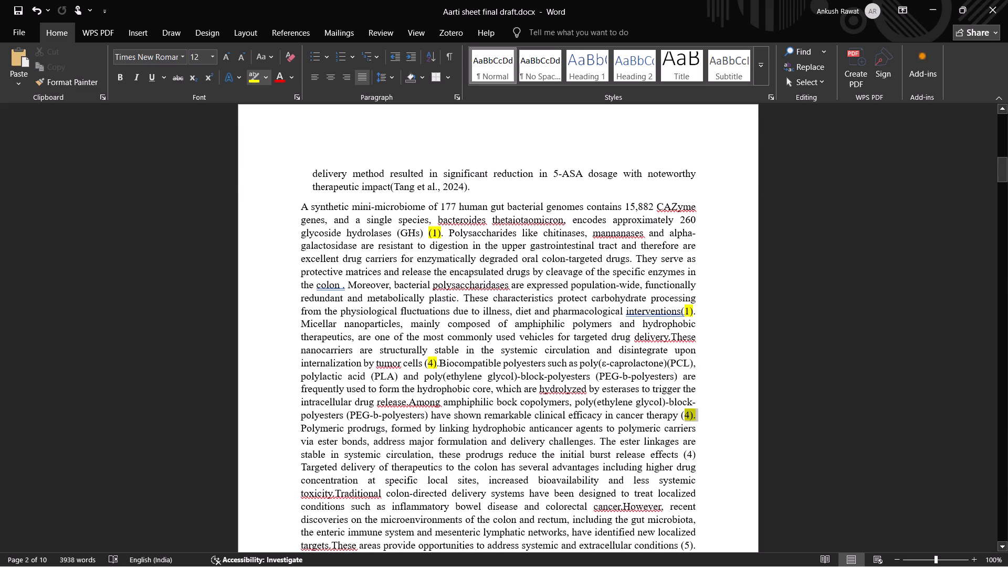
scroll(475, 411, "down", 2)
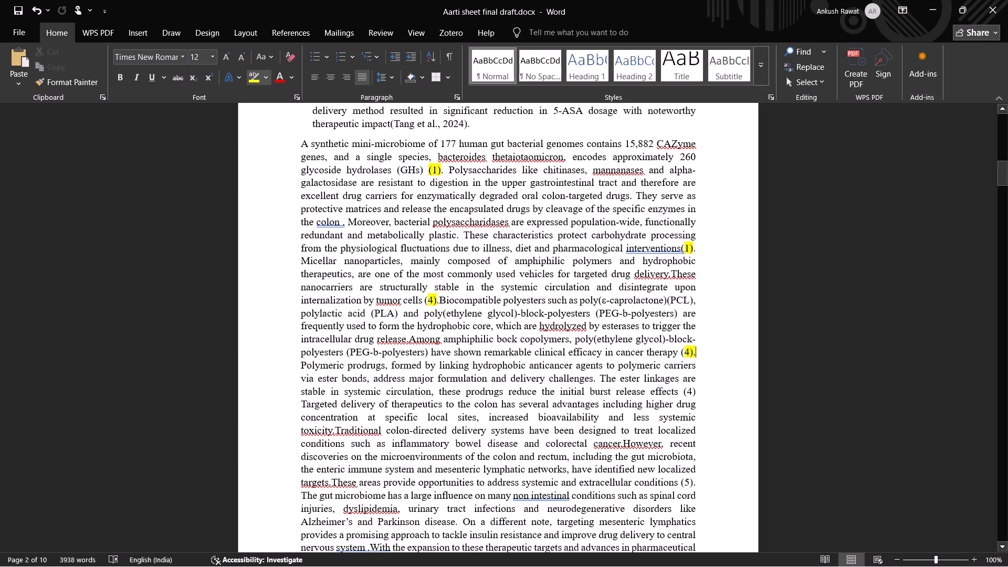
left_click_drag(687, 390, 696, 391)
Highlight in yellow the two numeric (5) citations, after extracellular conditions and after oligonucleotides.
scroll(449, 392, "down", 3)
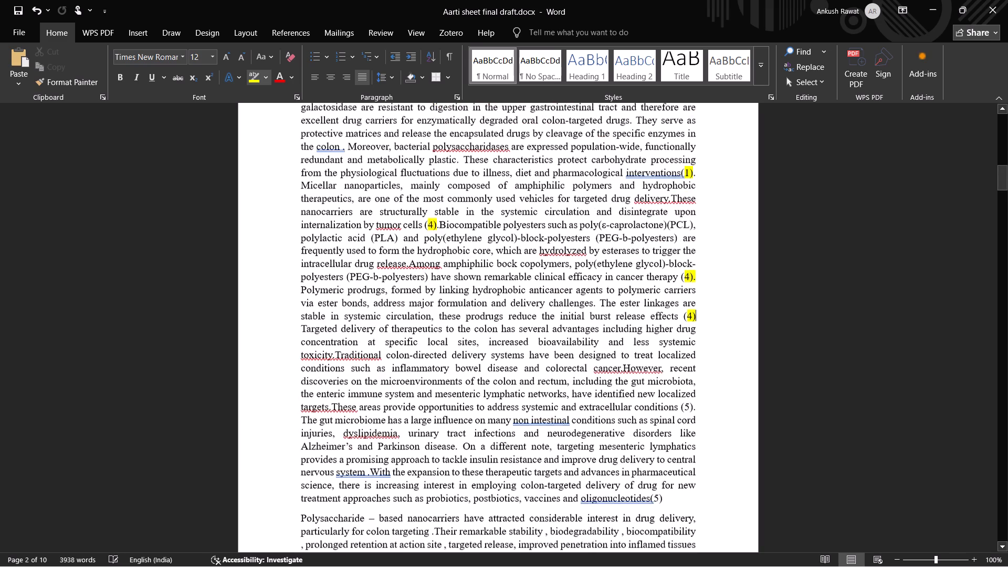
left_click_drag(685, 386, 694, 386)
scroll(407, 381, "down", 4)
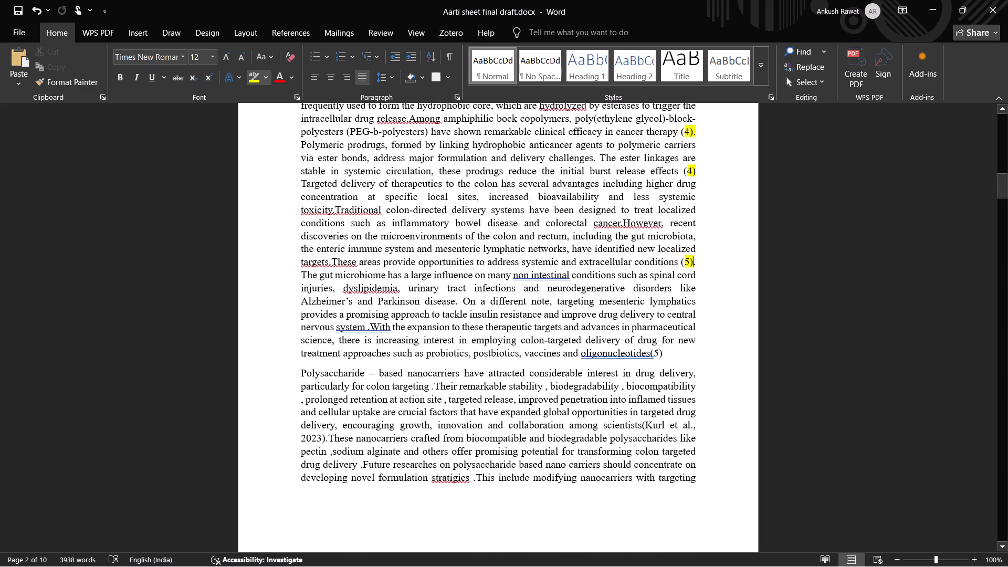
left_click_drag(654, 348, 662, 352)
Recheck the highlighted paragraph and examine the polysaccharide-based nanocarriers paragraph for any remaining numeric citations.
scroll(444, 363, "down", 1)
scroll(444, 363, "up", 1)
scroll(444, 363, "down", 2)
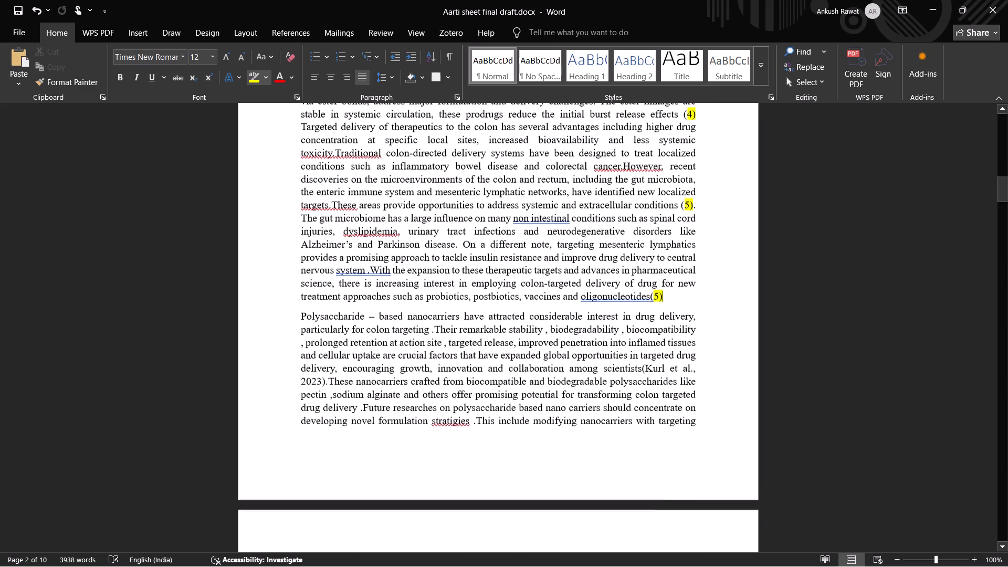
scroll(444, 363, "down", 1)
scroll(419, 344, "up", 1)
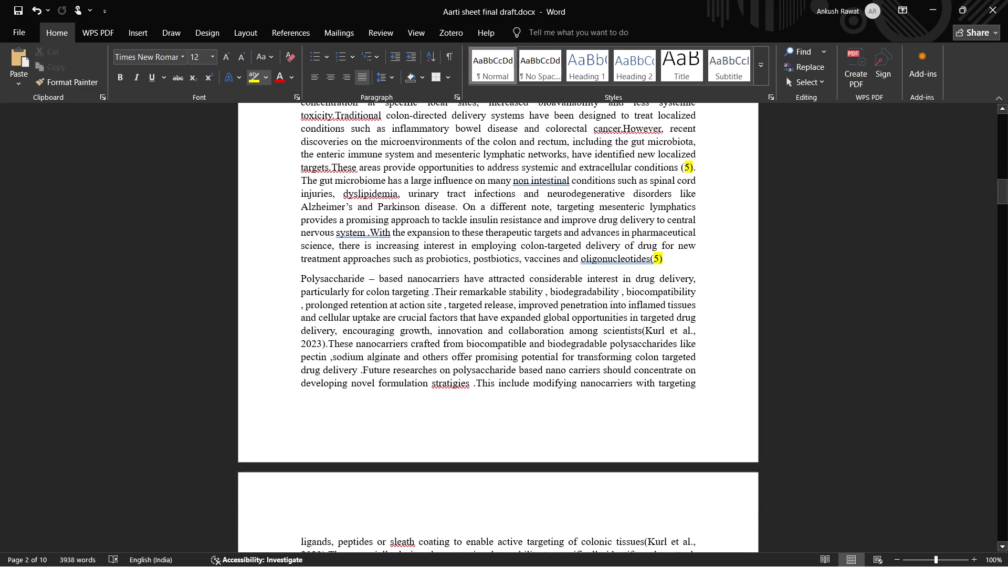
scroll(418, 344, "up", 4)
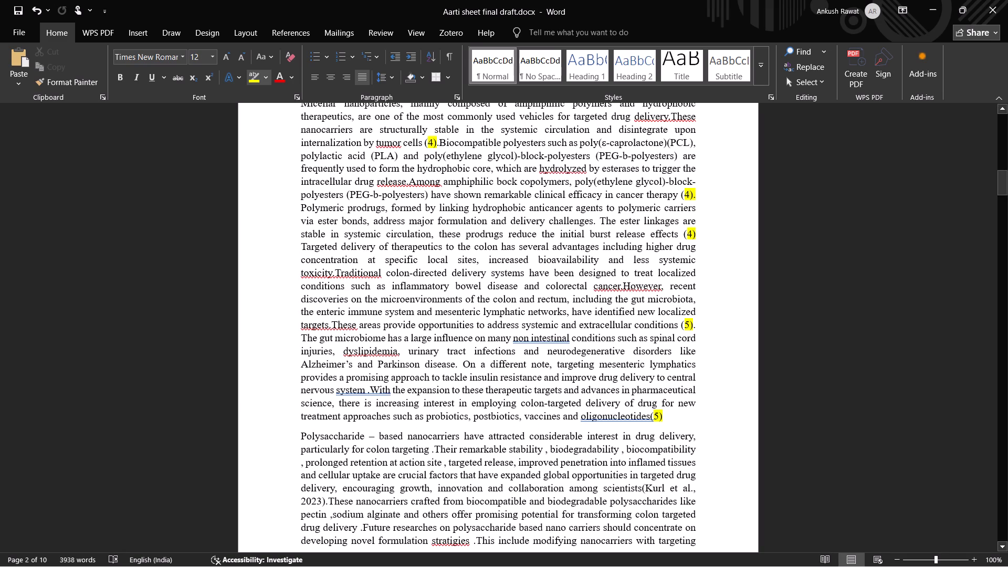
scroll(434, 367, "up", 1)
scroll(434, 367, "down", 10)
scroll(434, 367, "up", 1)
scroll(434, 367, "down", 1)
scroll(434, 367, "up", 1)
scroll(434, 367, "down", 1)
scroll(434, 367, "up", 1)
scroll(434, 367, "down", 2)
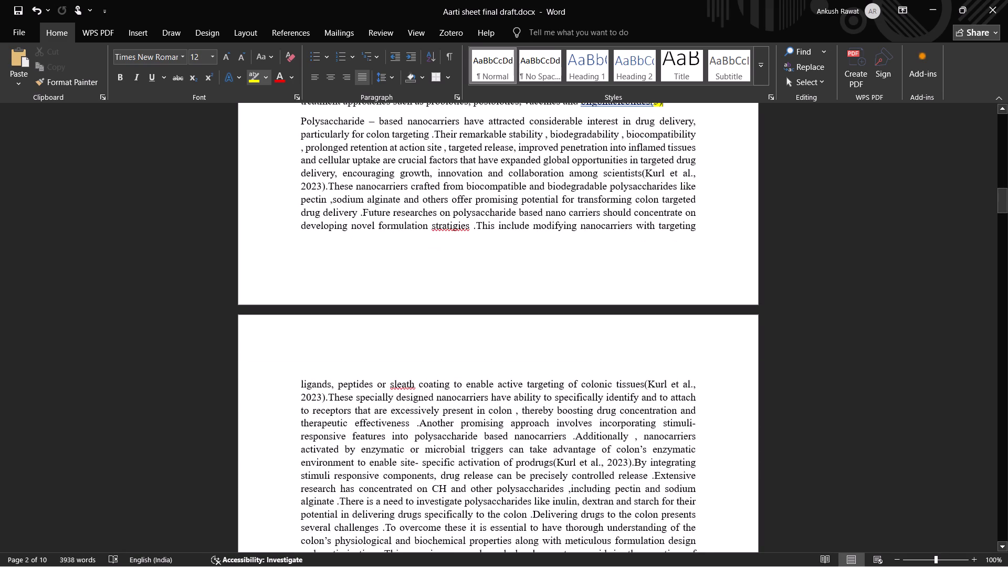
scroll(430, 366, "down", 5)
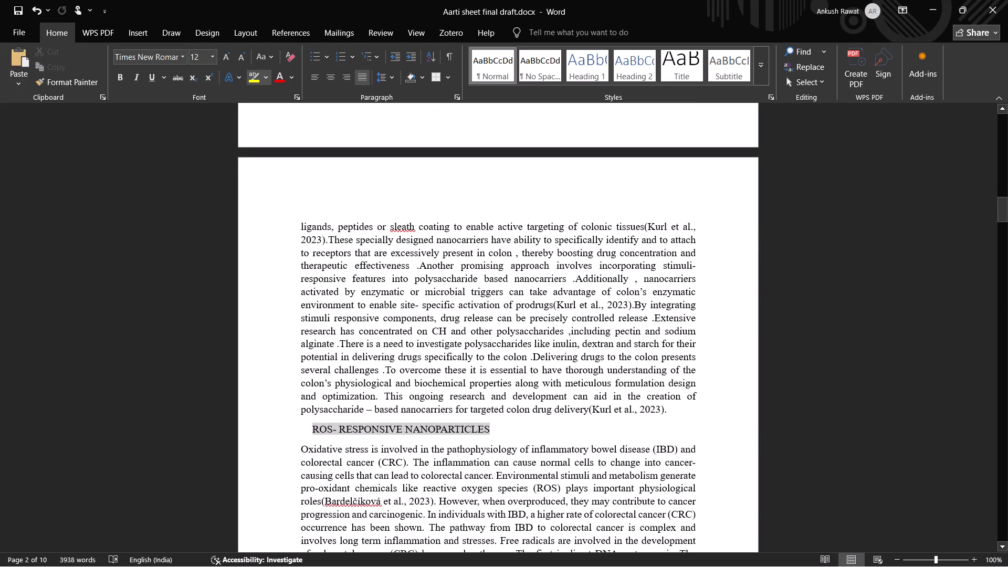
Examine the ROS-responsive nanoparticles section, from oxidative stress through the boronic ester paragraph, for any remaining numeric citations.
scroll(410, 362, "down", 6)
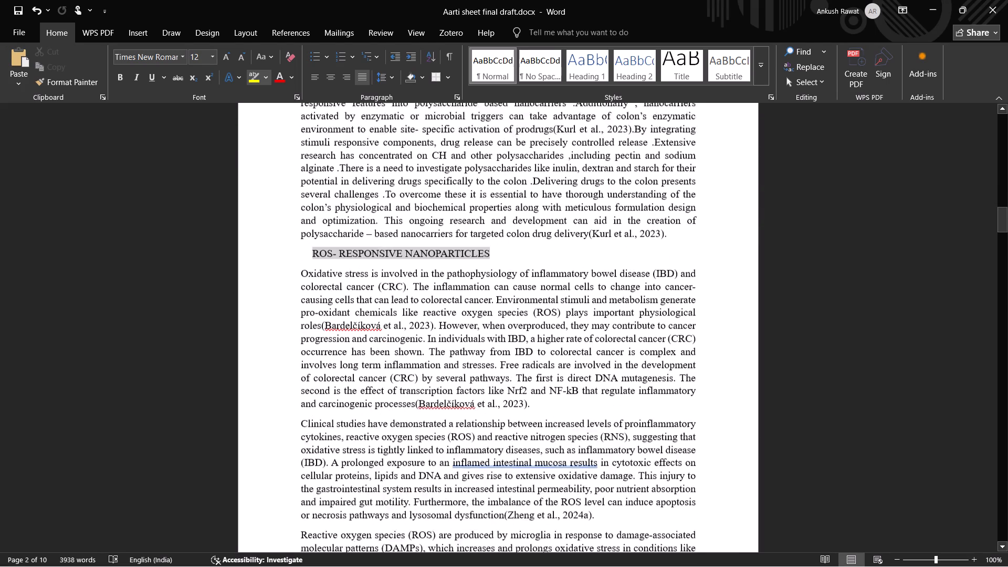
scroll(409, 359, "down", 1)
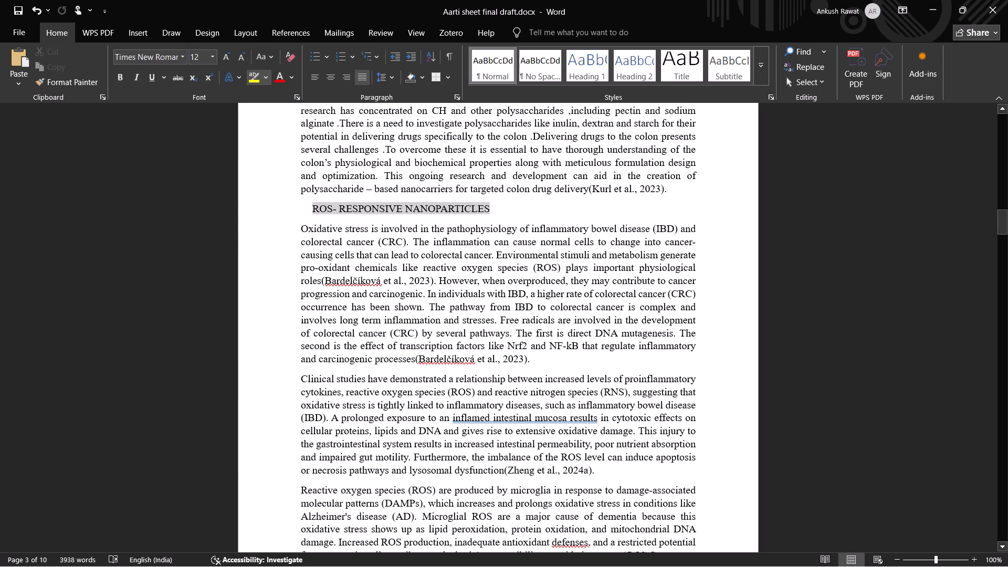
scroll(399, 348, "down", 5)
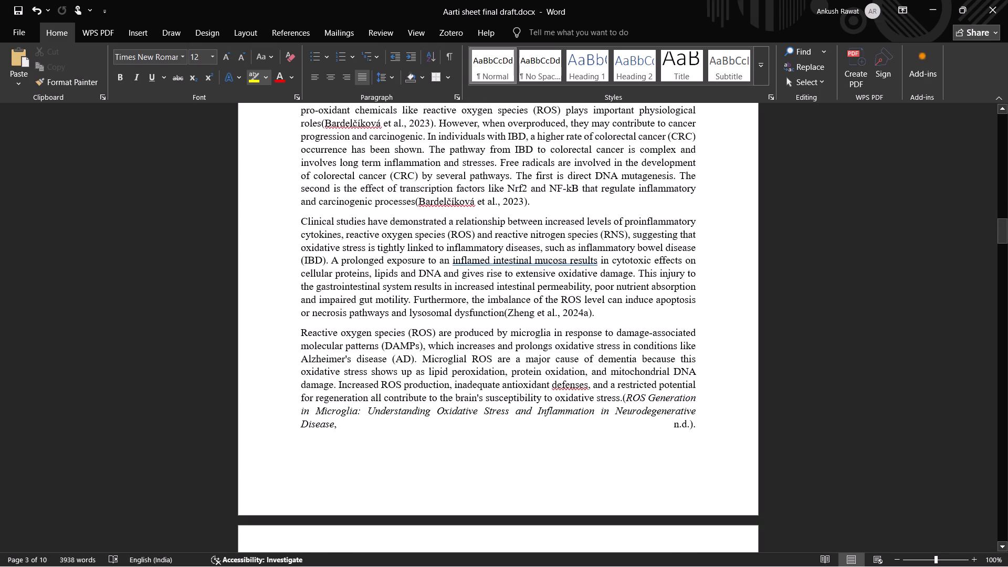
scroll(393, 338, "down", 3)
scroll(393, 338, "up", 1)
scroll(390, 338, "down", 5)
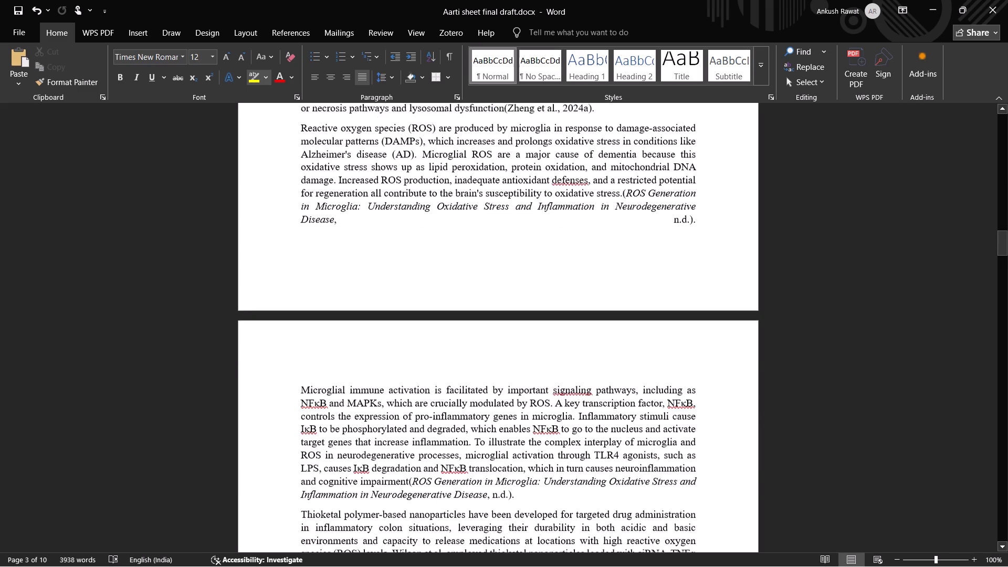
scroll(386, 338, "down", 1)
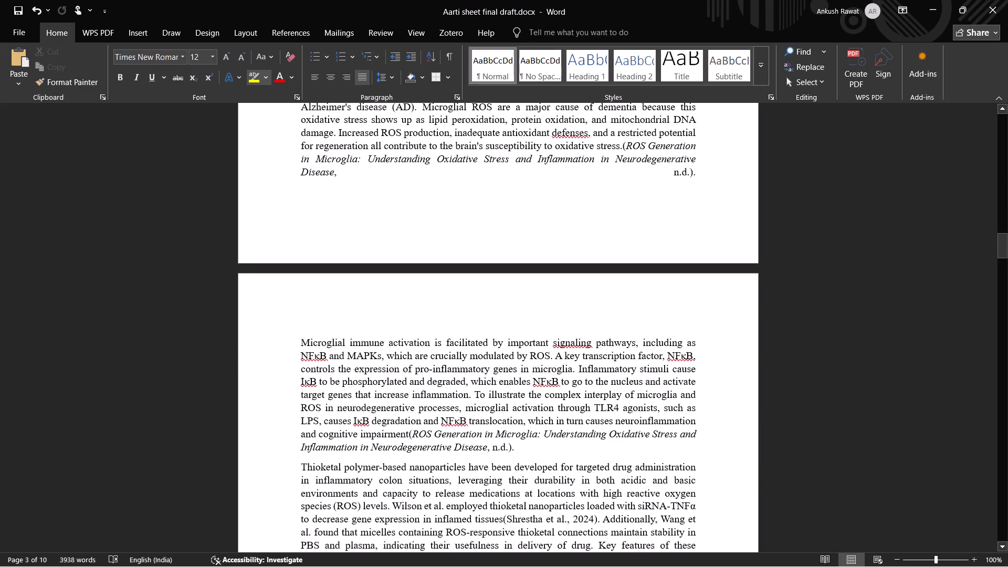
scroll(386, 338, "down", 4)
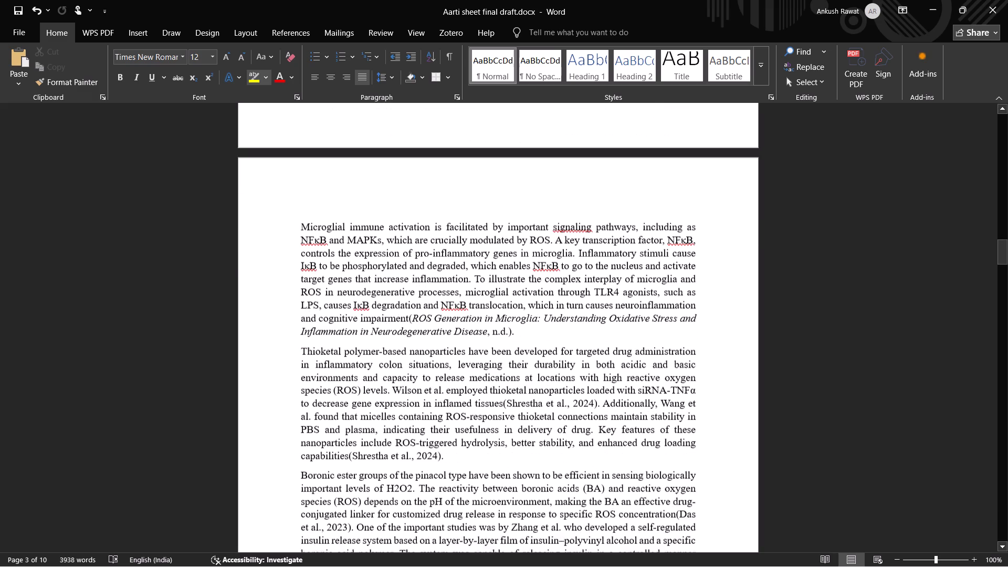
scroll(384, 336, "down", 3)
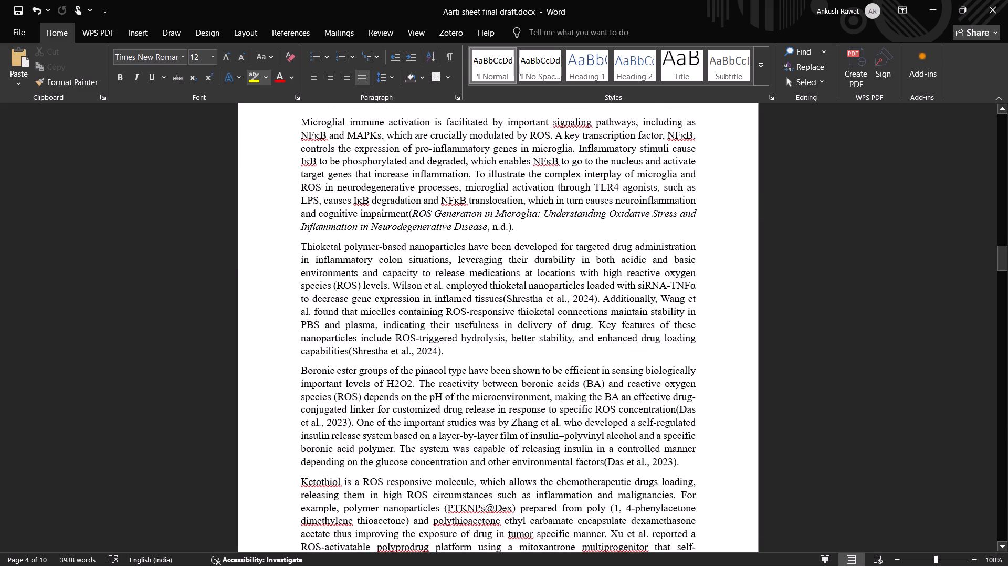
scroll(489, 352, "down", 2)
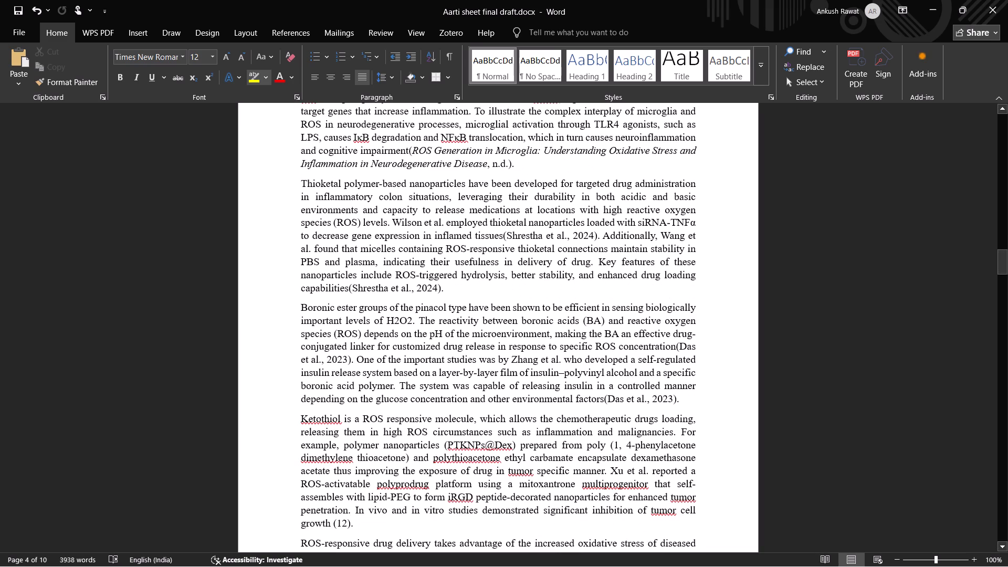
Highlight in yellow the numeric (12) citation after tumor cell growth, at the end of the Ketothiol paragraph.
scroll(489, 351, "down", 1)
scroll(489, 351, "up", 1)
scroll(489, 351, "down", 1)
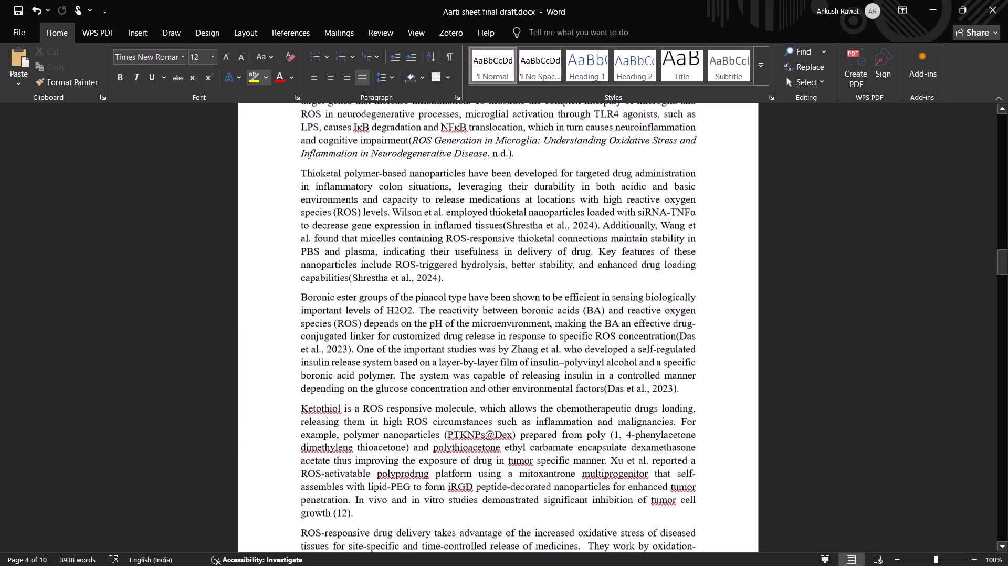
scroll(489, 349, "down", 2)
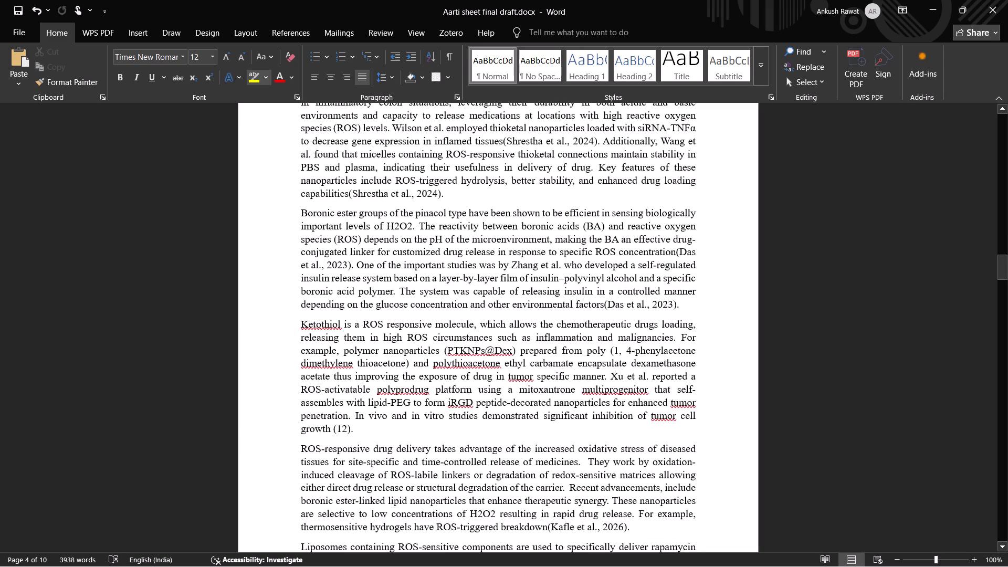
scroll(486, 348, "down", 1)
left_click_drag(341, 393, 355, 393)
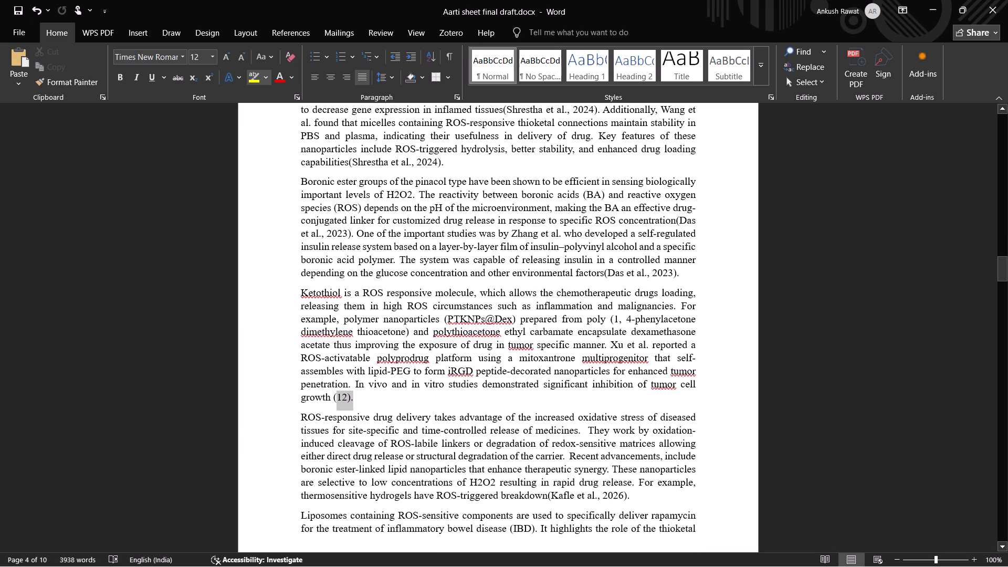
left_click_drag(355, 393, 355, 393)
Examine the rest of the ROS-responsive section, through the liposome and Nampt inhibitor paragraphs, for unlinked numeric citations.
scroll(467, 383, "down", 1)
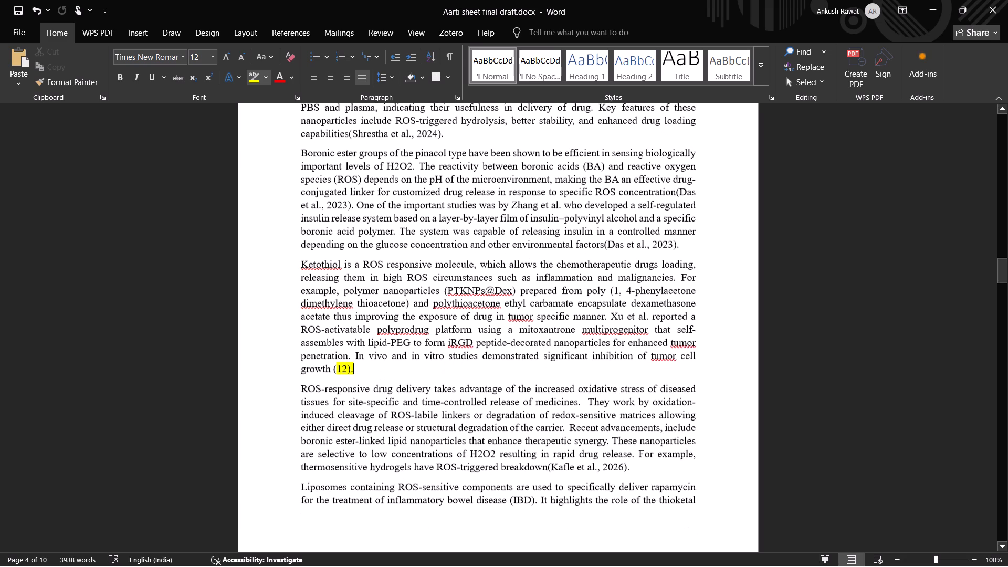
scroll(467, 383, "down", 1)
scroll(478, 388, "up", 2)
scroll(478, 388, "down", 2)
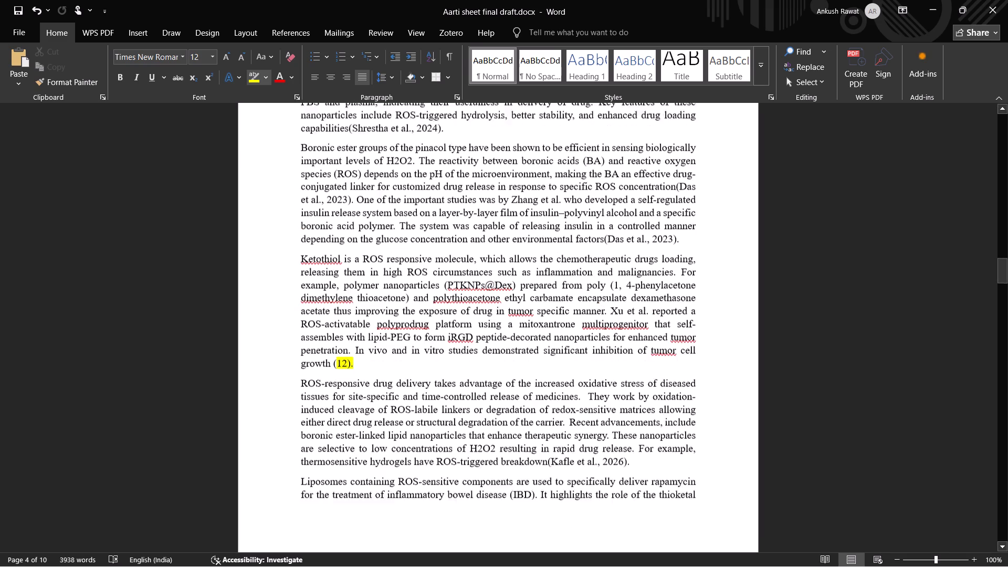
scroll(478, 387, "down", 7)
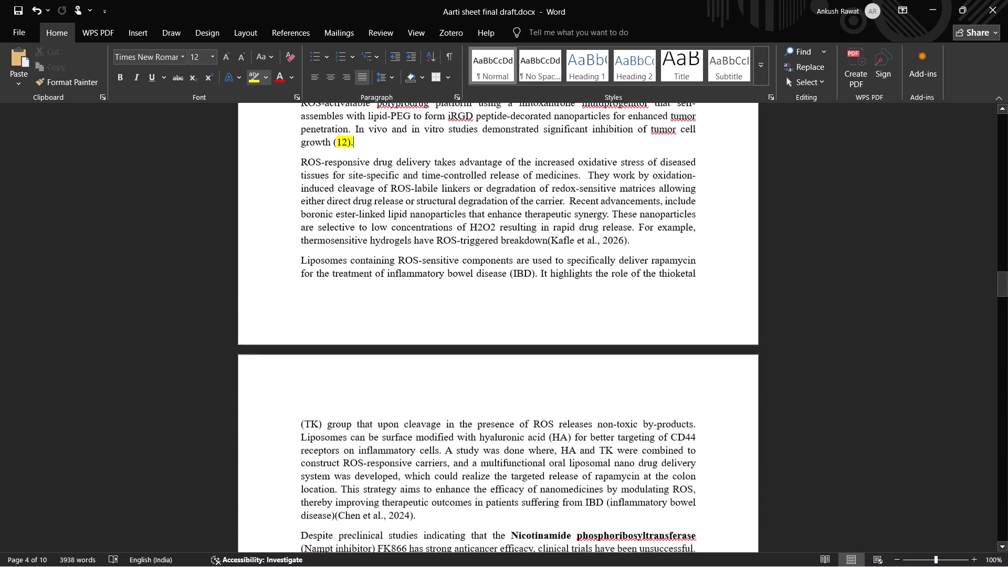
scroll(476, 385, "down", 5)
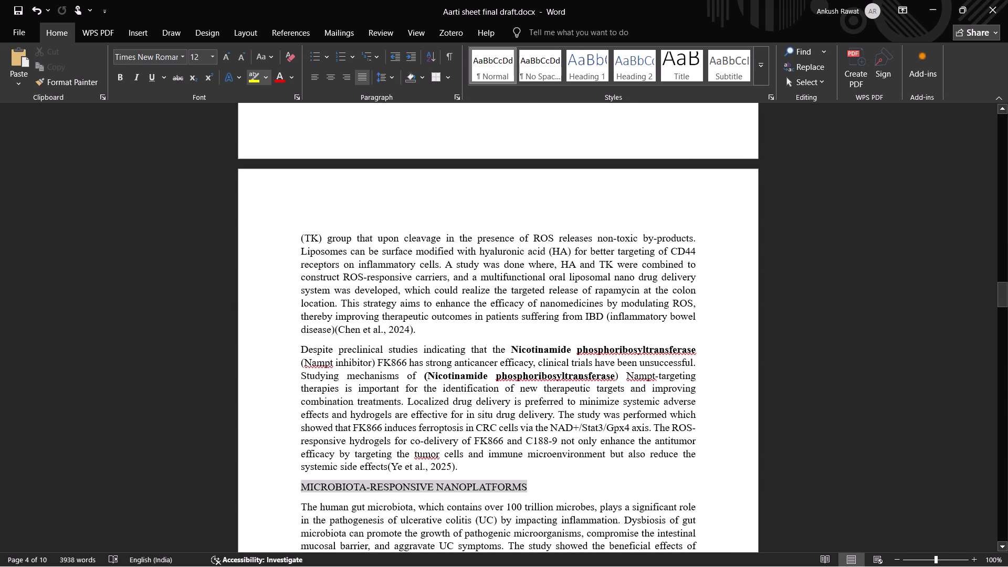
Examine the microbiota-responsive nanoplatforms section, from gut microbiota through the inulin paragraph, for unlinked numeric citations.
scroll(311, 423, "down", 5)
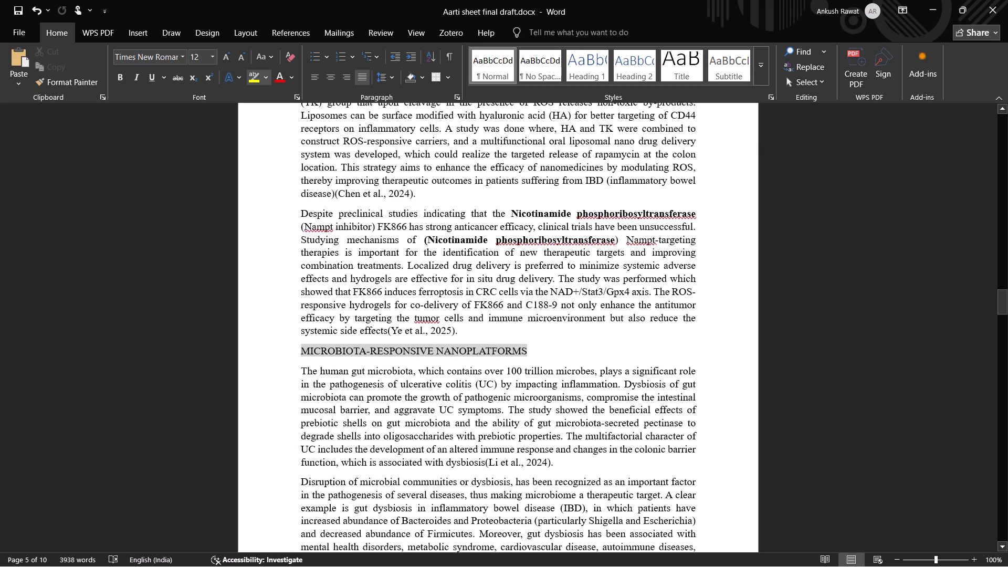
scroll(304, 414, "down", 3)
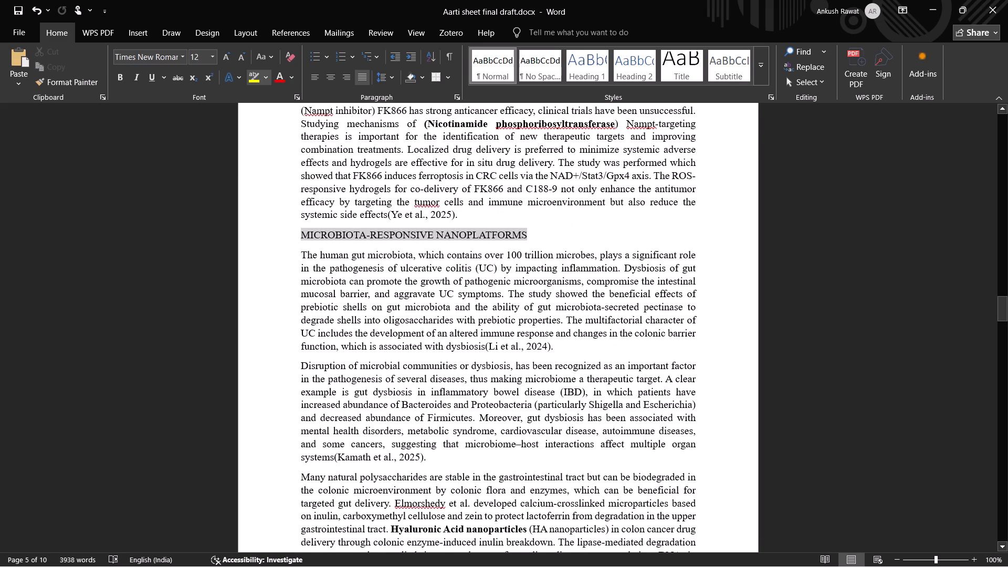
scroll(302, 407, "down", 4)
scroll(302, 407, "up", 1)
scroll(302, 407, "down", 2)
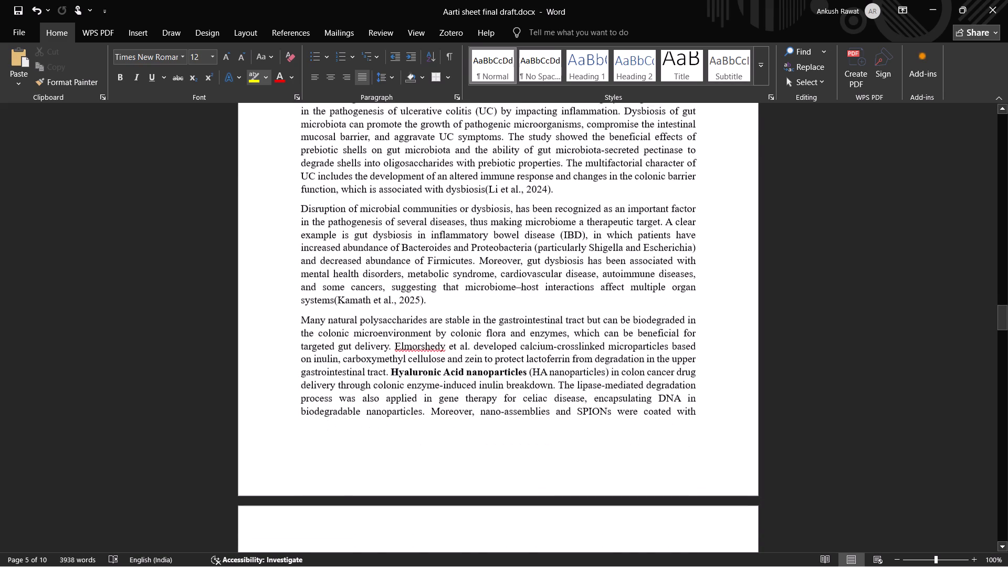
scroll(300, 407, "down", 5)
scroll(299, 405, "up", 1)
scroll(299, 405, "down", 4)
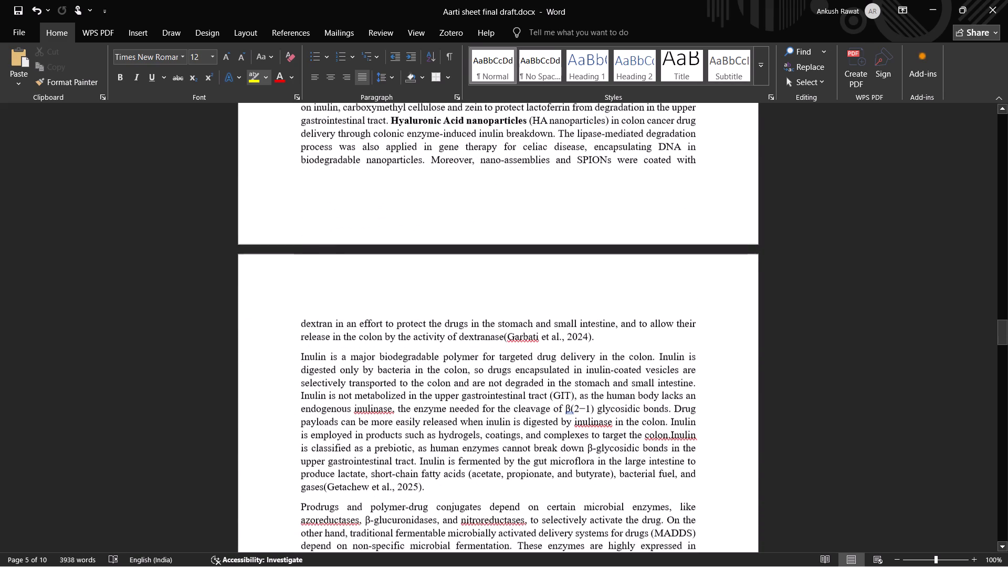
Examine the remaining body text, from the prodrug and polymer-drug conjugates paragraph to the reference list, for unlinked numeric citations.
scroll(299, 404, "down", 7)
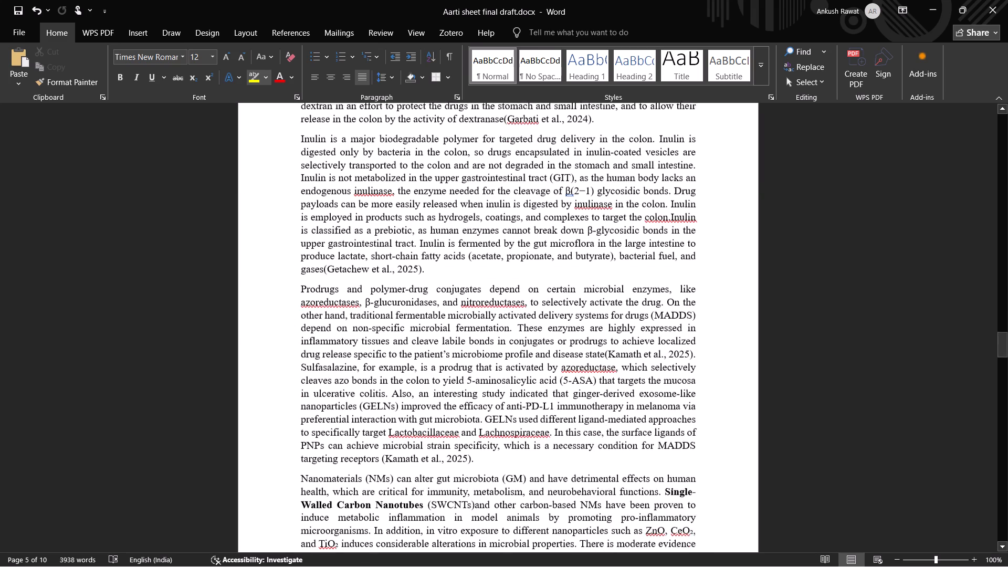
scroll(298, 404, "down", 2)
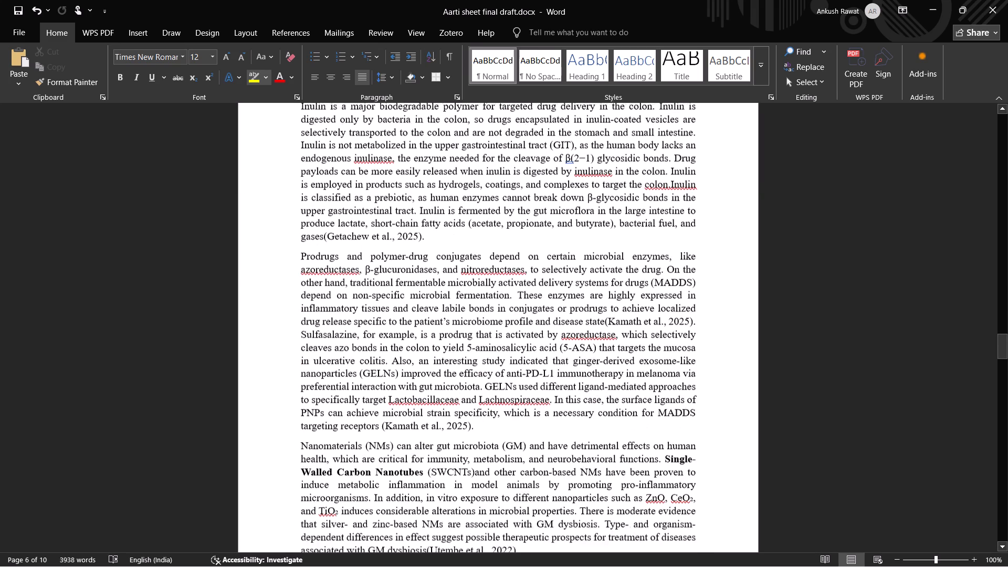
scroll(298, 404, "down", 1)
scroll(298, 404, "up", 1)
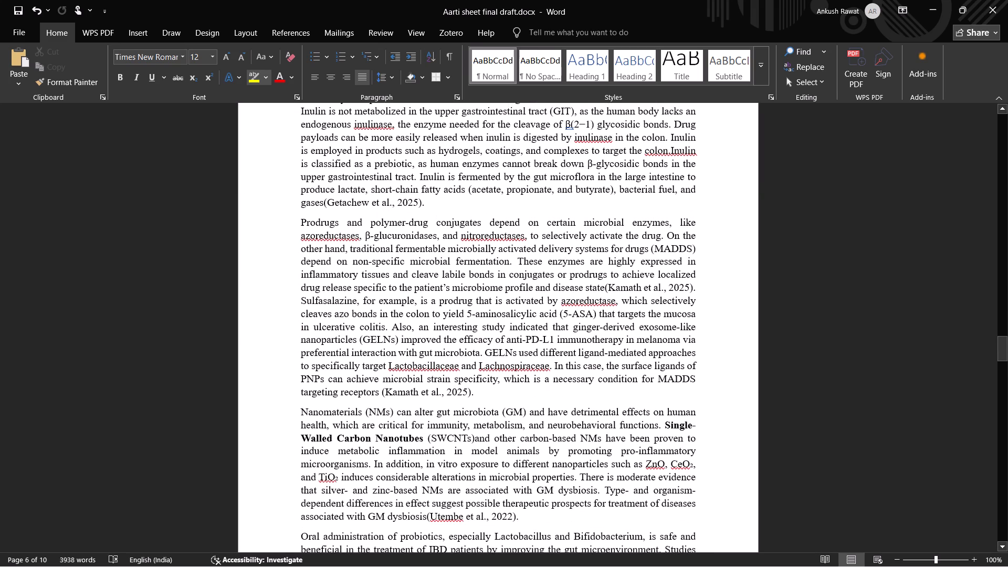
scroll(298, 404, "down", 5)
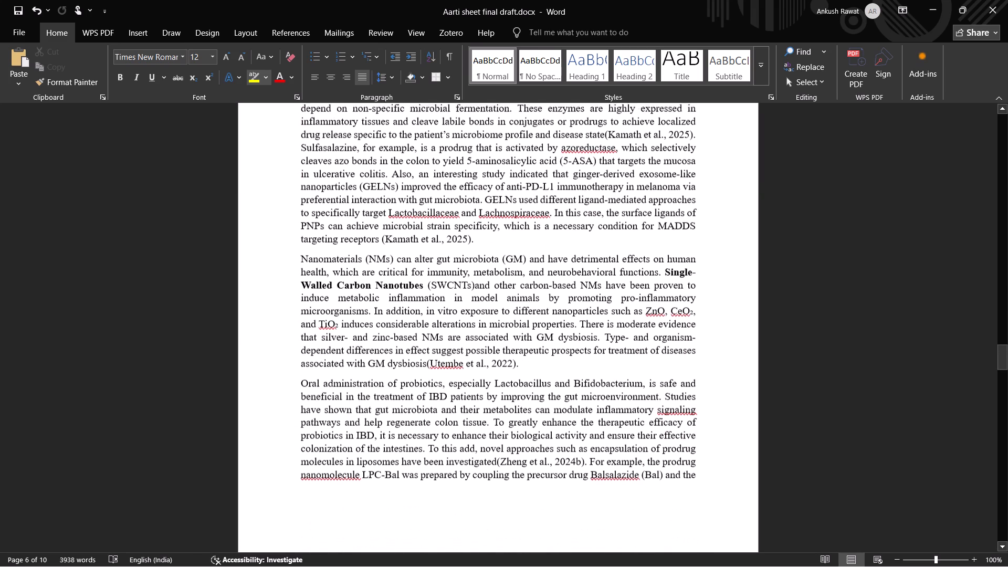
scroll(298, 404, "down", 1)
scroll(298, 404, "up", 1)
scroll(298, 404, "down", 7)
scroll(298, 402, "up", 1)
scroll(298, 402, "down", 1)
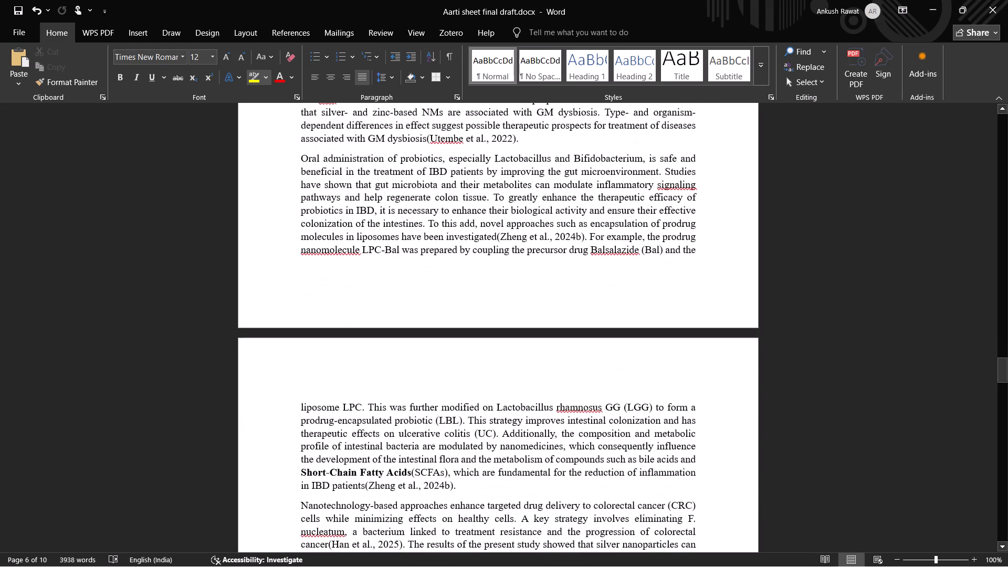
scroll(298, 402, "down", 6)
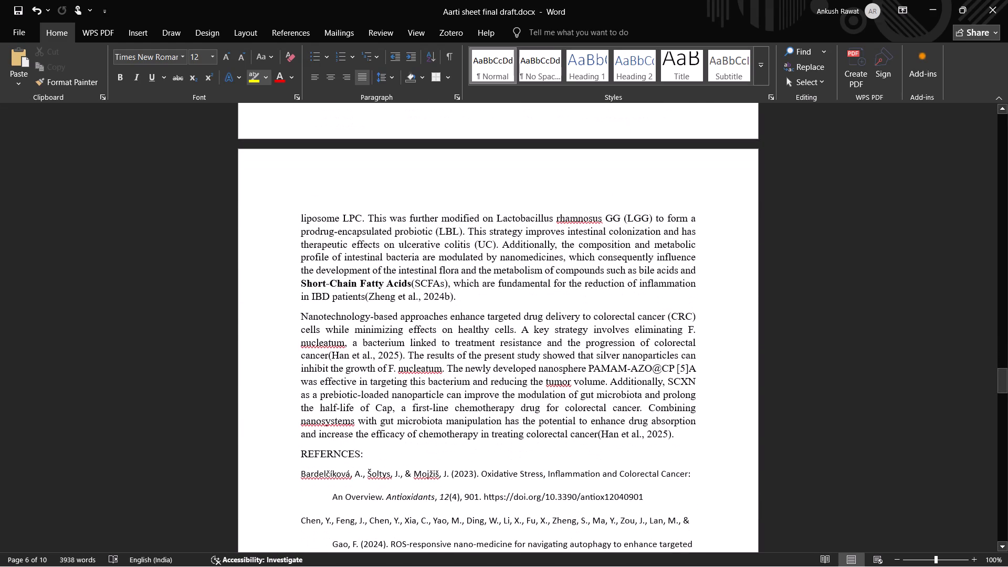
scroll(298, 402, "down", 1)
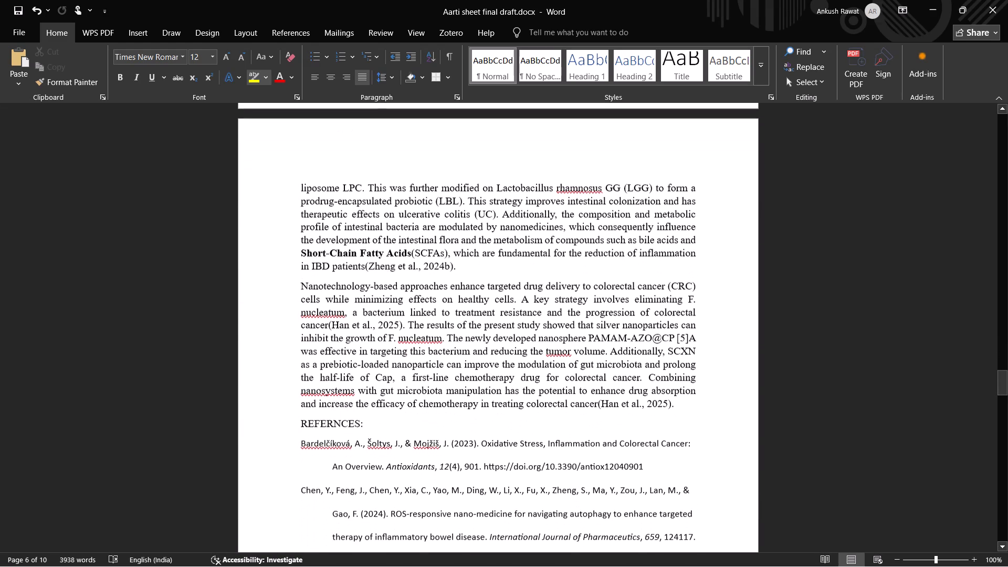
scroll(298, 401, "down", 3)
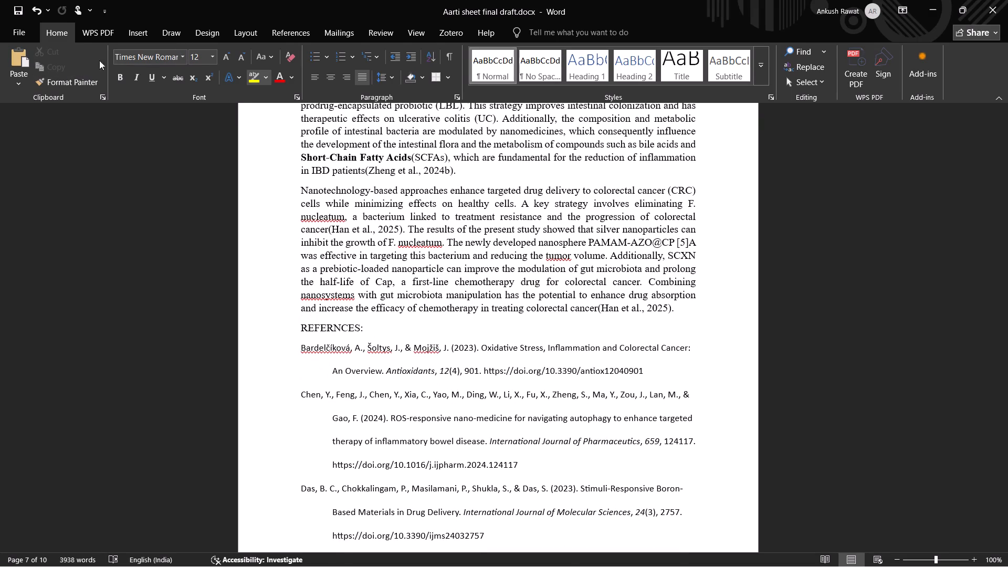
Change the Zotero citation style to NLM/Vancouver: Citing Medicine 2nd edition (citation-sequence).
left_click(451, 33)
left_click(228, 51)
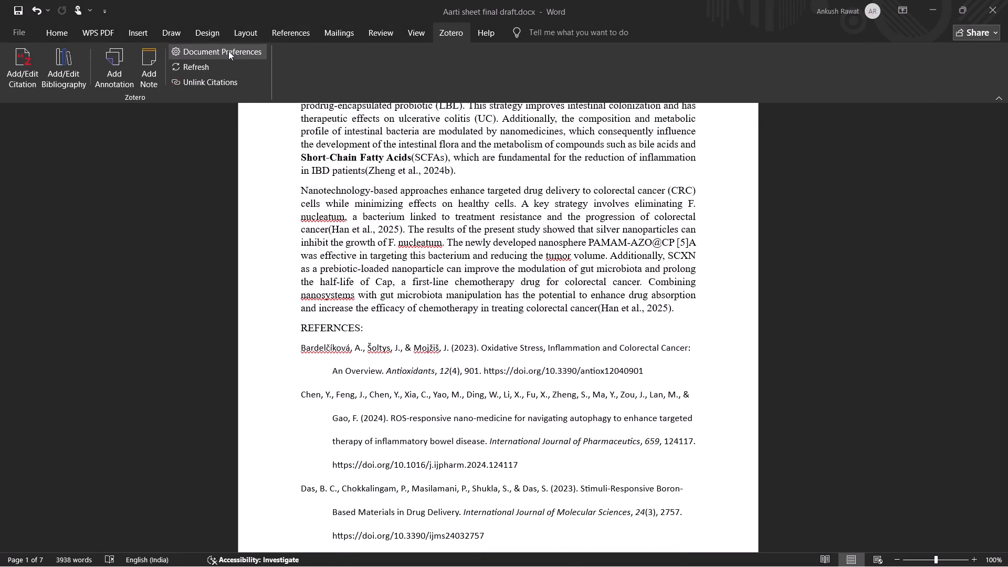
scroll(384, 302, "down", 3)
scroll(390, 253, "down", 3)
scroll(390, 253, "up", 1)
scroll(390, 253, "down", 3)
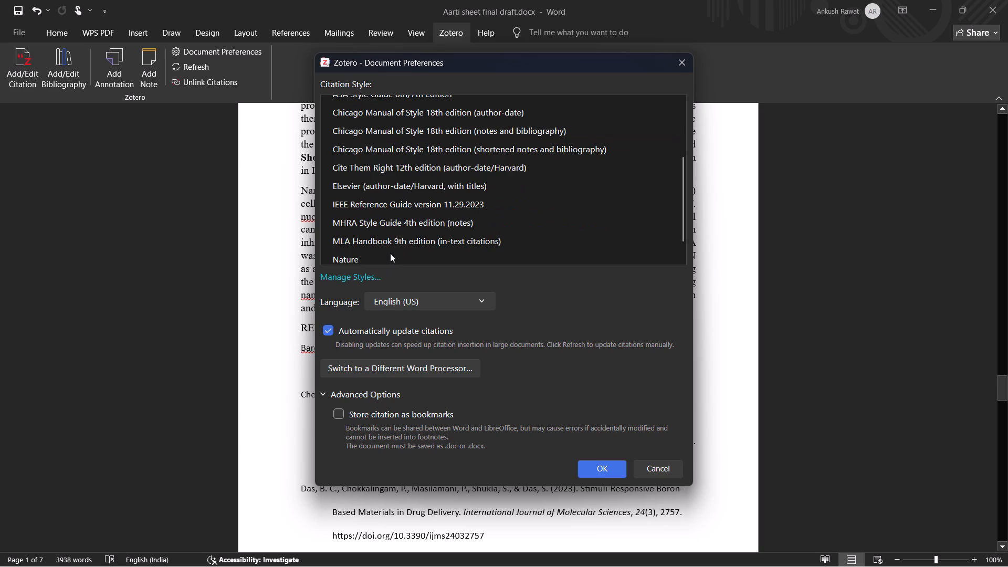
scroll(390, 253, "down", 3)
scroll(390, 253, "up", 1)
scroll(390, 253, "down", 4)
left_click(421, 252)
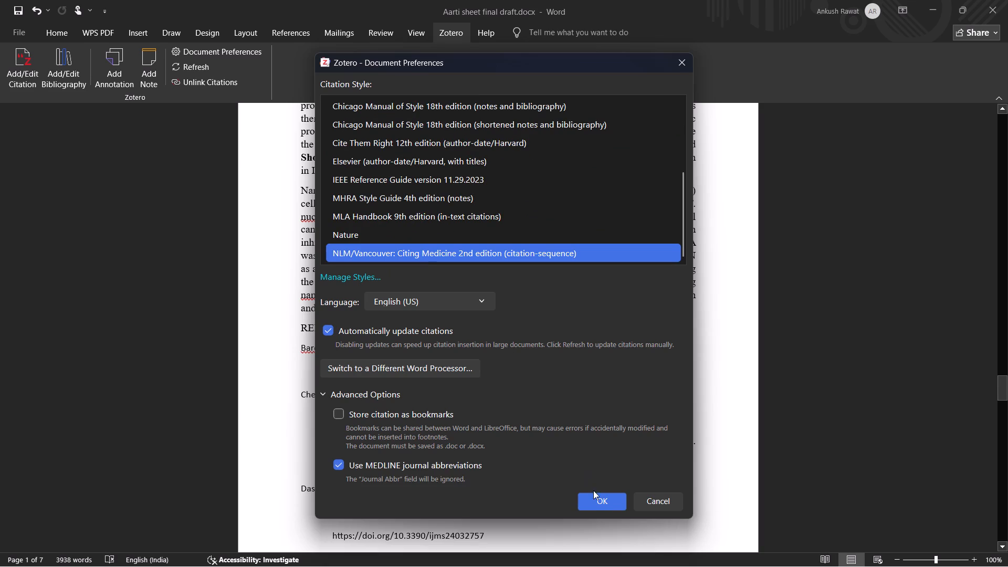
left_click(593, 500)
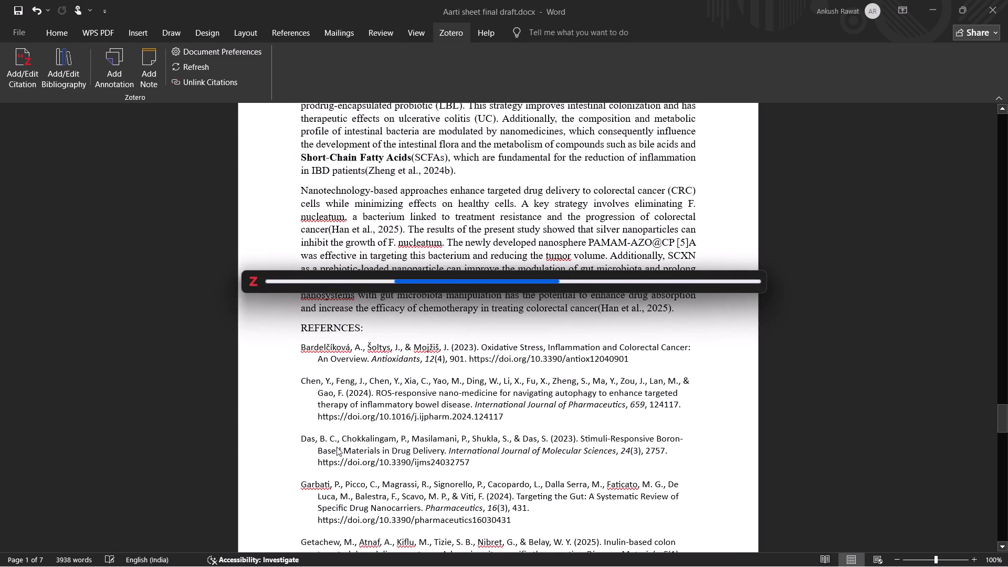
Examine the enzyme-responsive section's opening paragraphs, through the prodrug paragraph, comparing highlighted citations with the Zotero-linked ones.
middle_click_drag(273, 443, 267, 285)
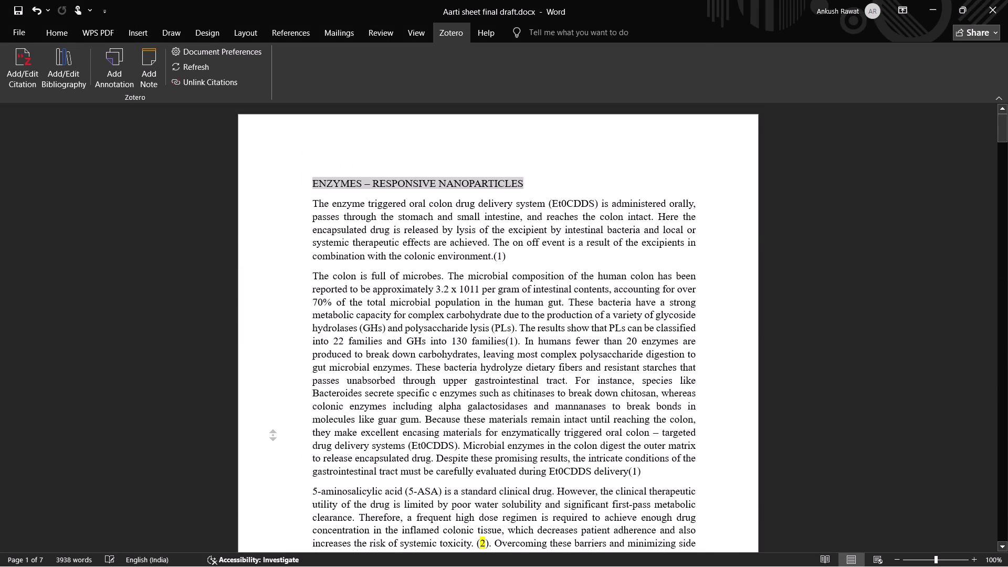
middle_click_drag(267, 285, 267, 285)
scroll(318, 353, "down", 2)
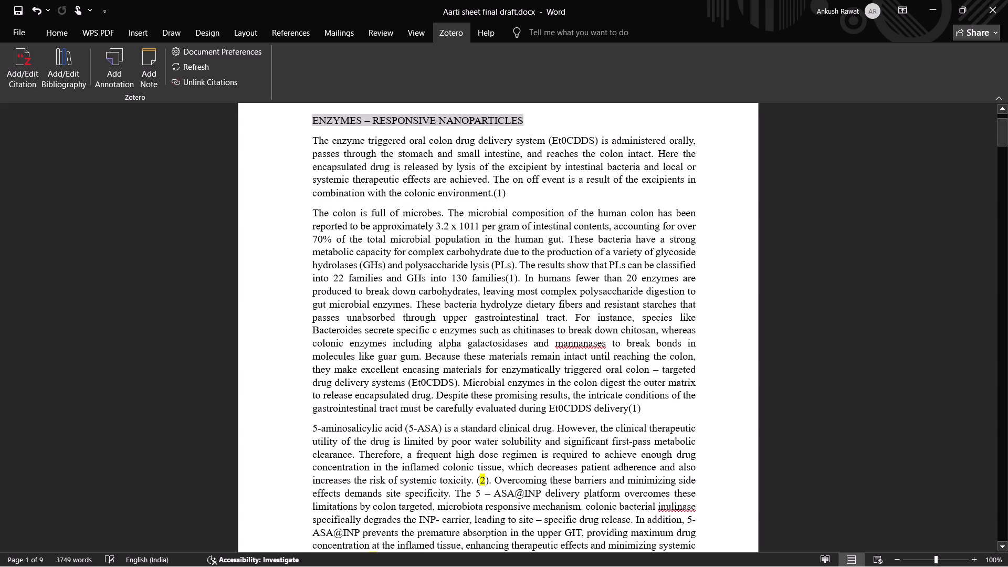
scroll(318, 353, "down", 2)
scroll(318, 353, "up", 1)
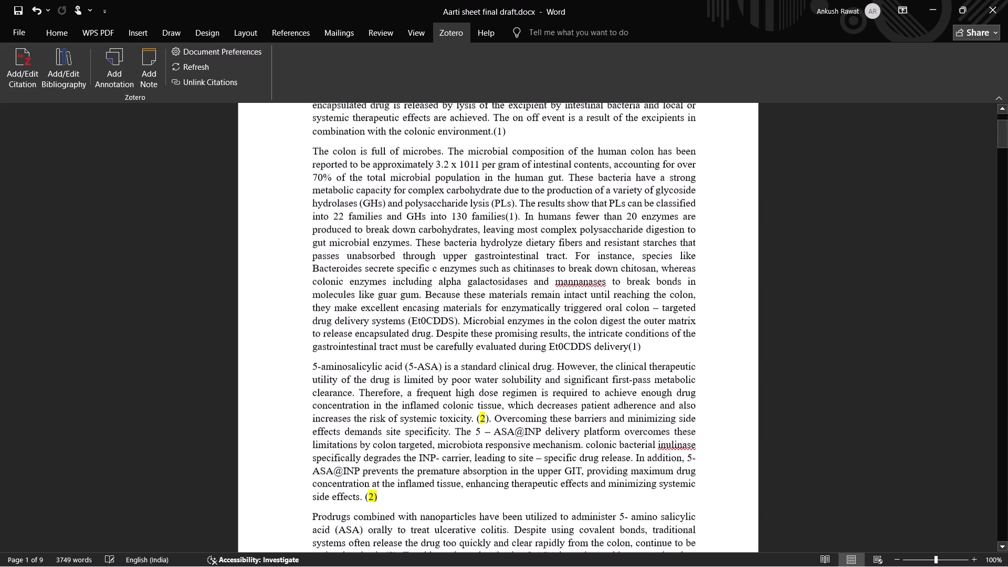
scroll(318, 353, "down", 2)
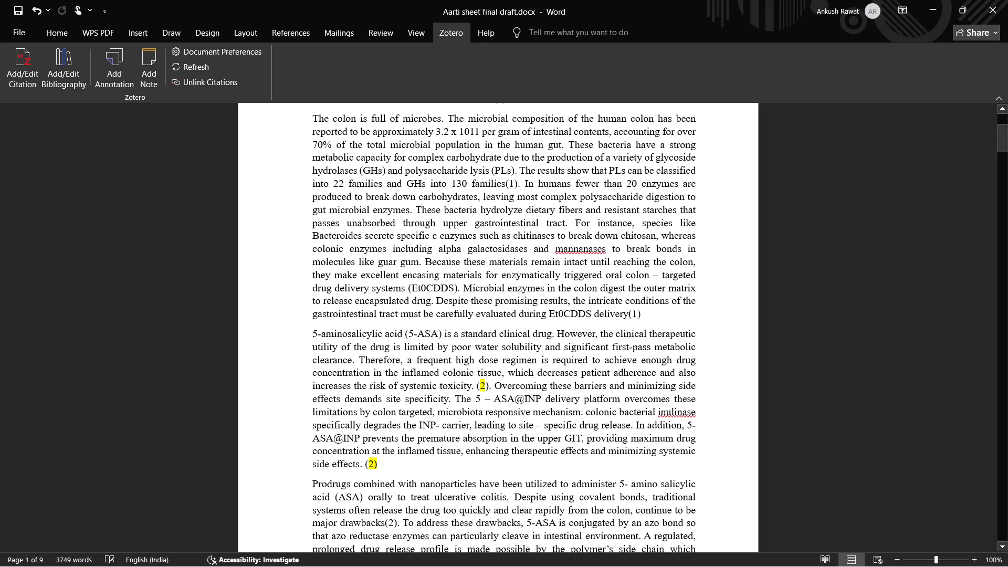
scroll(312, 346, "down", 1)
scroll(312, 346, "up", 2)
scroll(312, 346, "down", 2)
scroll(311, 346, "up", 1)
scroll(311, 346, "down", 8)
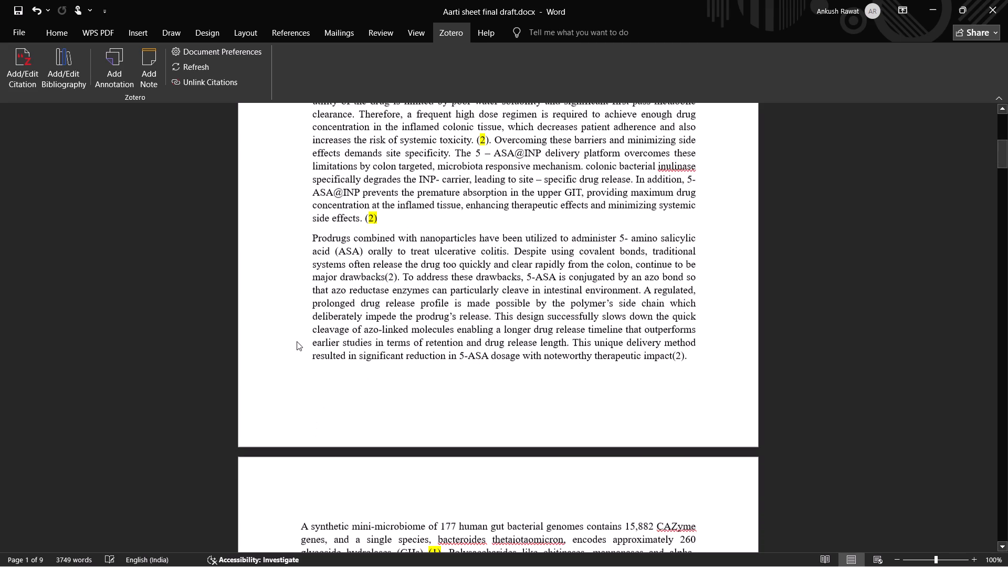
scroll(295, 343, "down", 1)
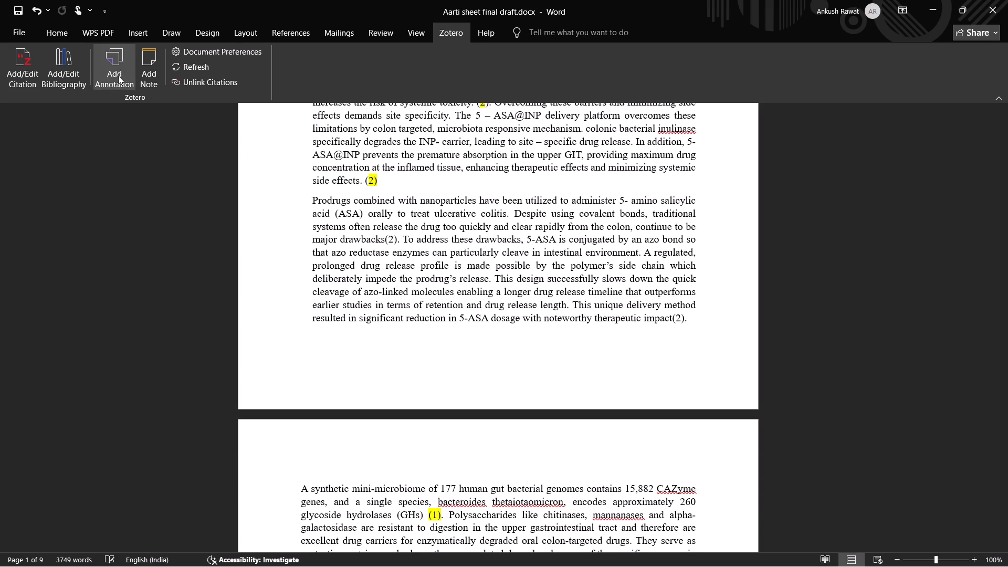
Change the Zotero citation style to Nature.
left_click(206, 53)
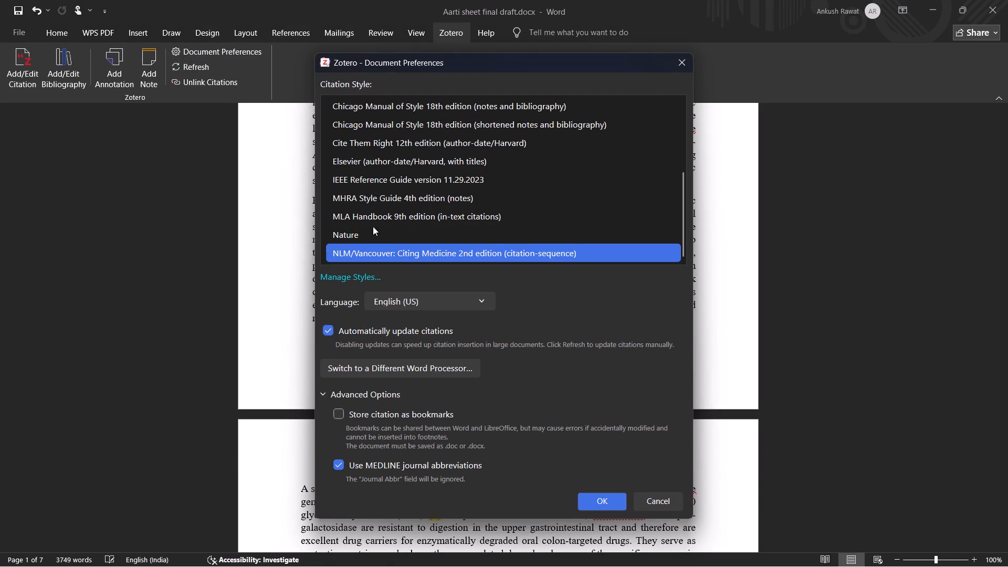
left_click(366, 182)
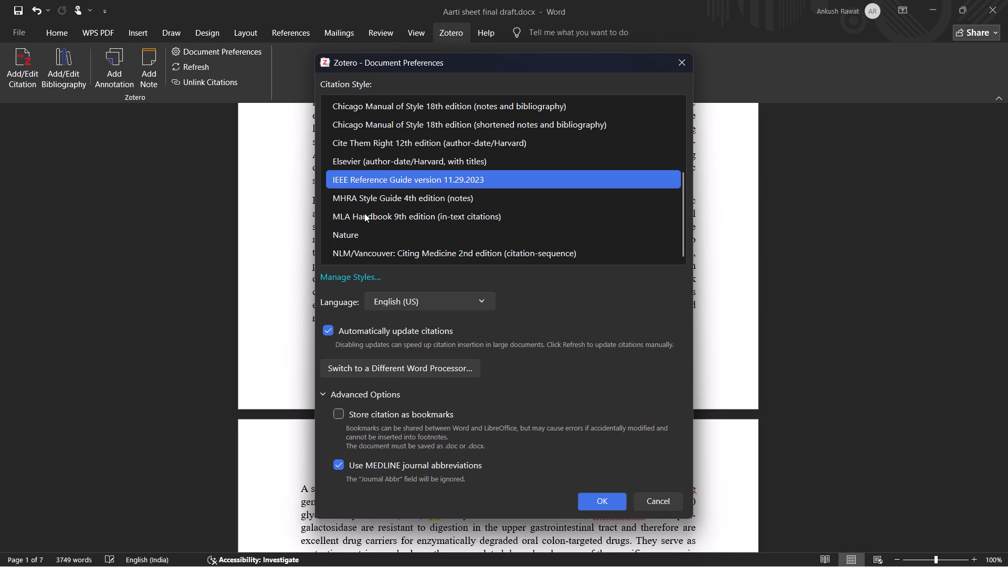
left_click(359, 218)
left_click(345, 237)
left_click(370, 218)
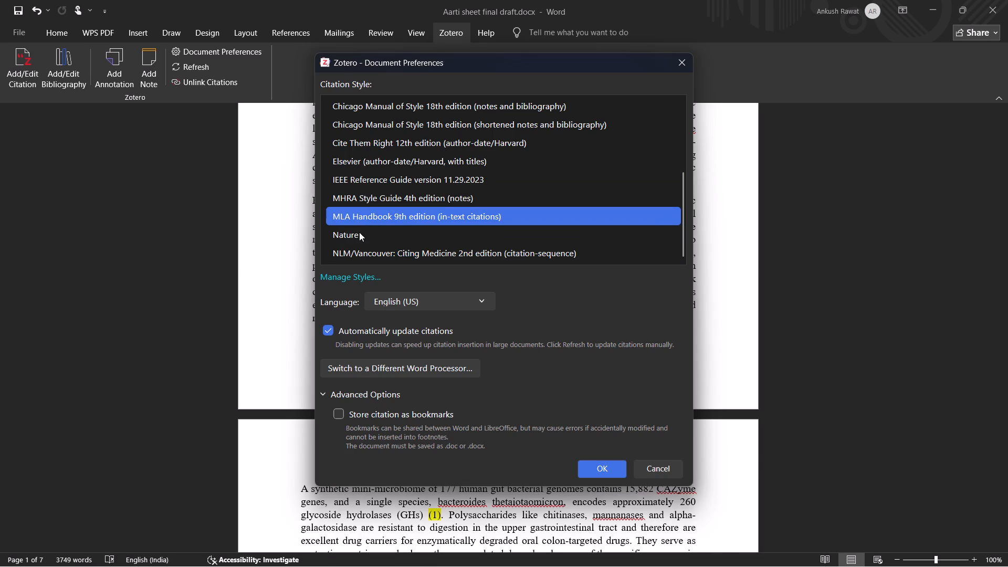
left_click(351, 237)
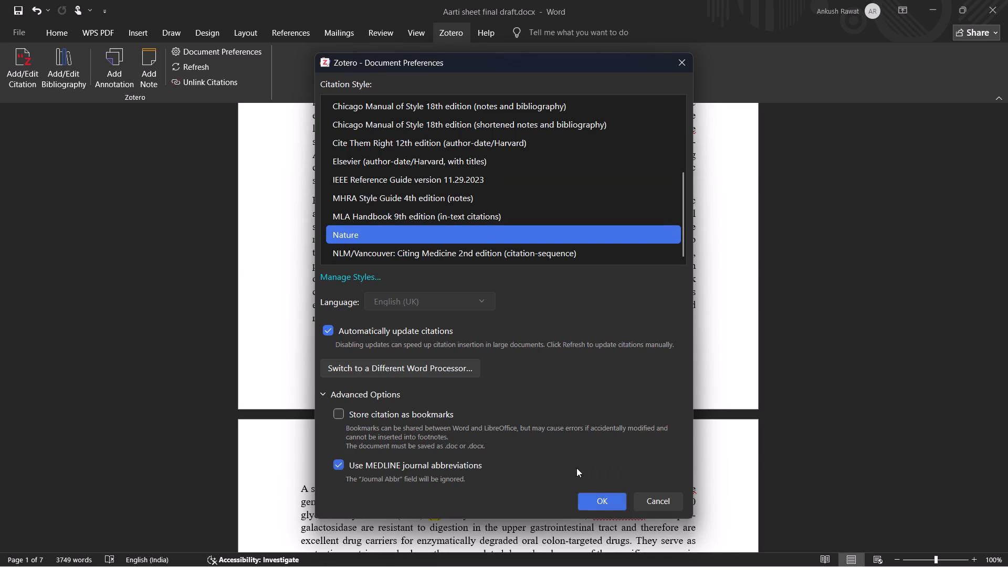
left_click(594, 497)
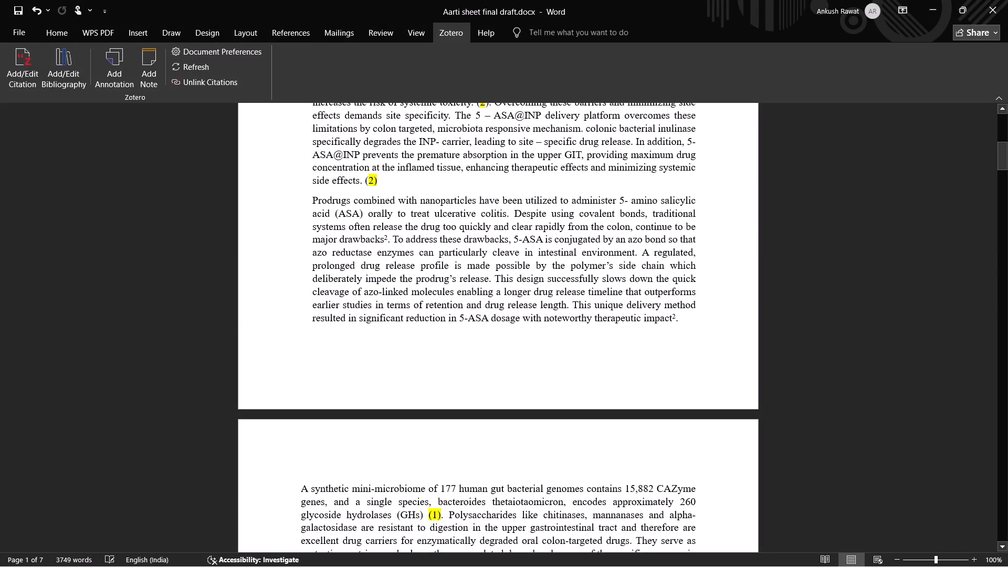
Change the Zotero citation style to NLM/Vancouver: Citing Medicine 2nd edition (citation-sequence).
scroll(522, 428, "down", 3)
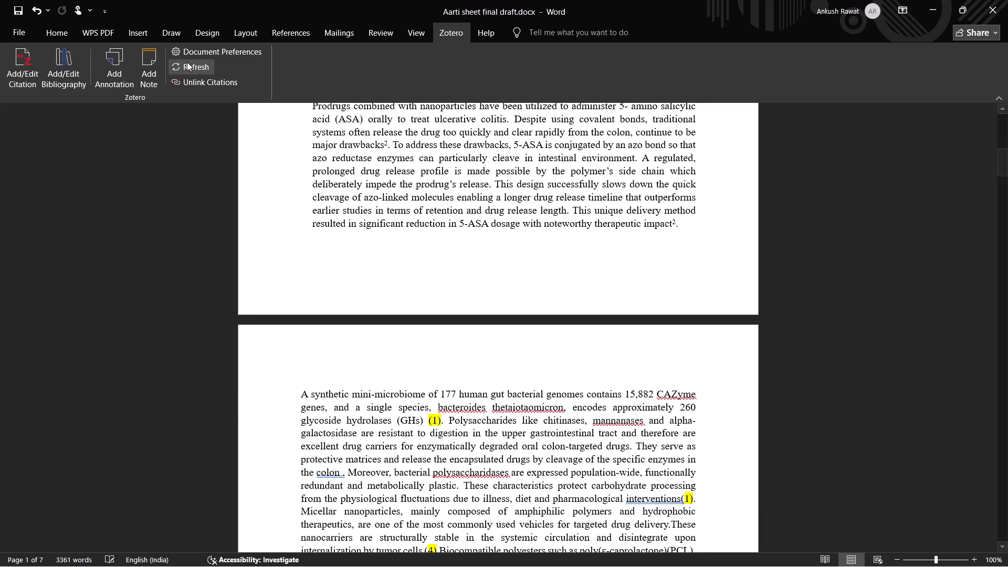
left_click(197, 48)
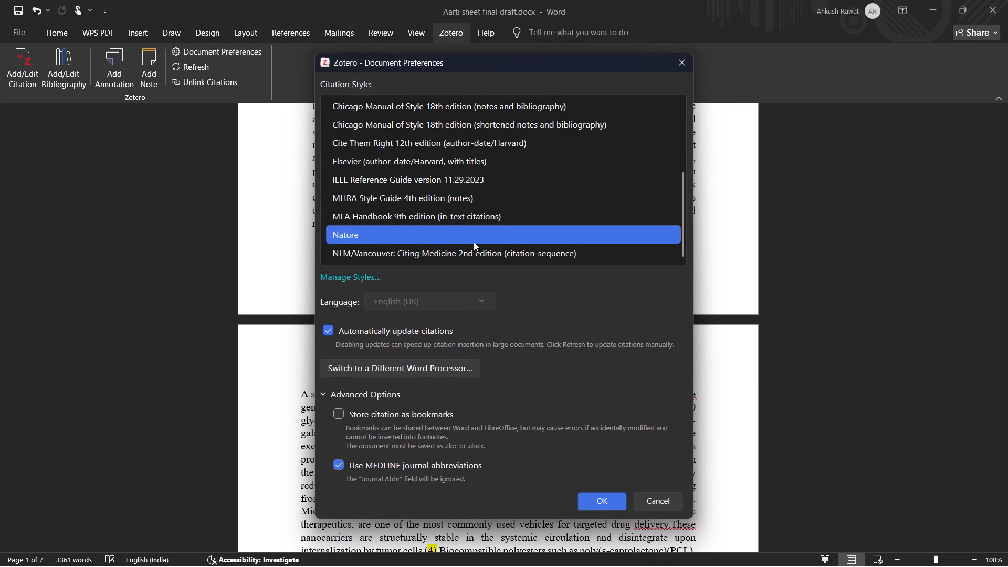
left_click(390, 251)
left_click(600, 495)
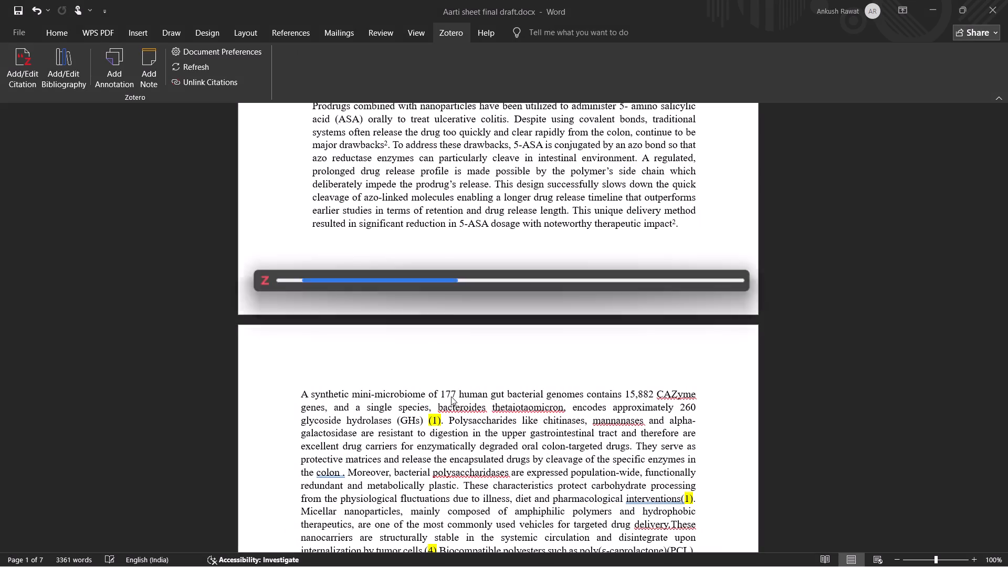
Examine the citation numbering from the 5-aminosalicylic acid paragraph through the synthetic mini-microbiome paragraph.
scroll(405, 323, "up", 4)
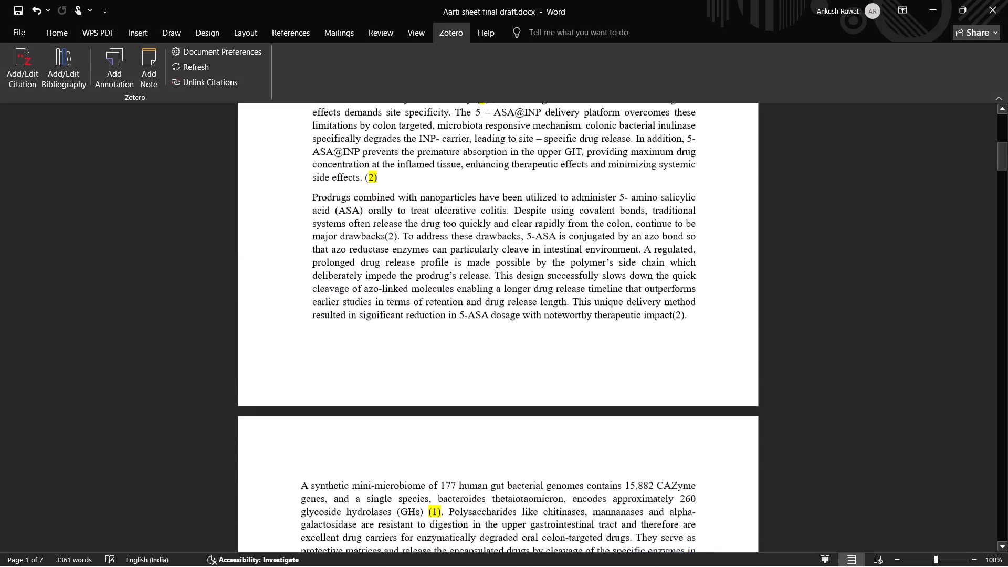
scroll(405, 323, "up", 5)
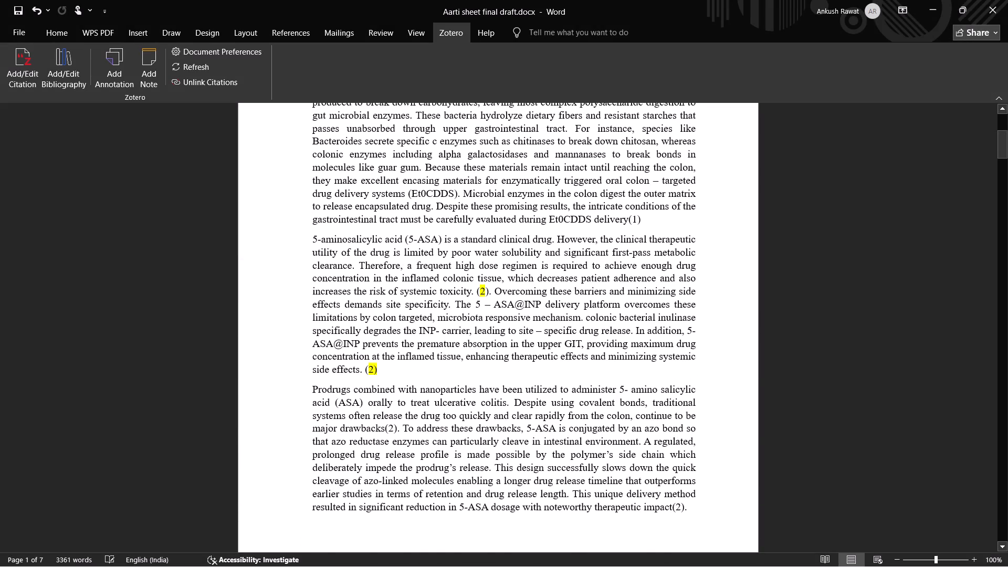
scroll(453, 325, "down", 2)
scroll(453, 330, "up", 1)
scroll(452, 331, "down", 4)
scroll(449, 336, "up", 2)
scroll(446, 355, "down", 7)
scroll(445, 368, "up", 1)
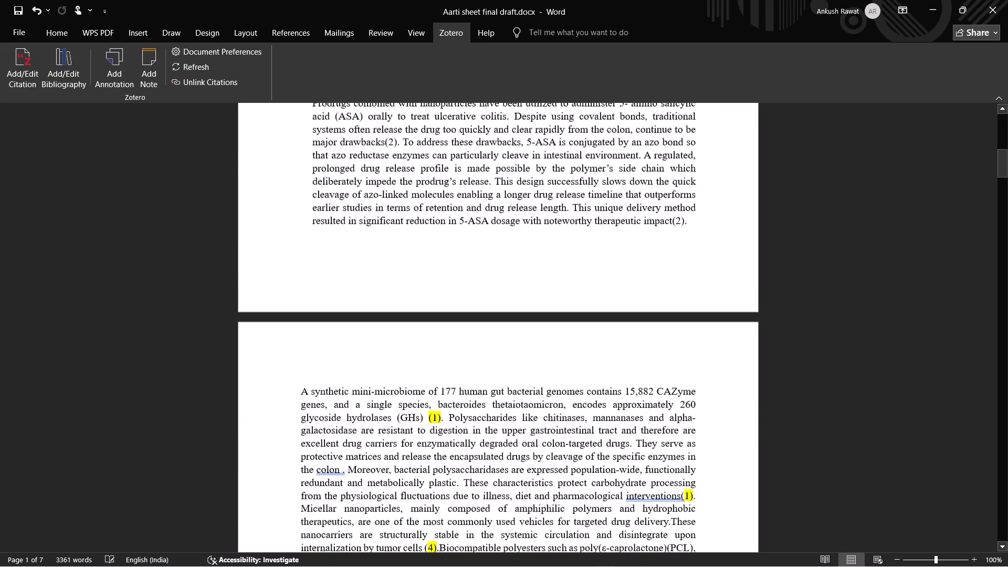
scroll(444, 367, "down", 7)
scroll(443, 365, "up", 1)
scroll(443, 365, "down", 2)
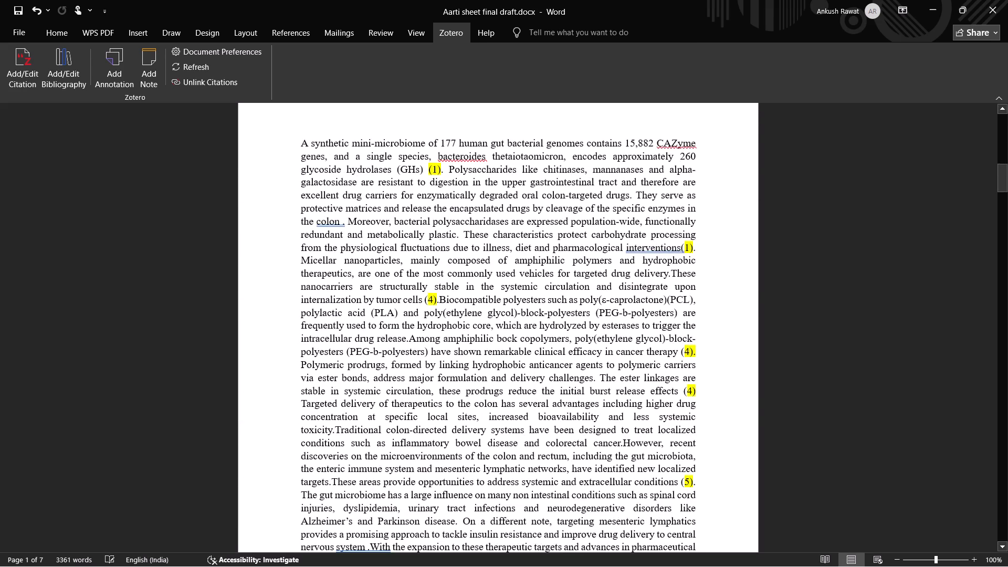
Examine the citation numbering from the colon-targeted delivery text through the polysaccharide nanocarriers and the start of the ROS-responsive section.
scroll(443, 365, "down", 2)
scroll(443, 365, "up", 1)
scroll(442, 364, "down", 6)
scroll(439, 356, "up", 1)
scroll(439, 356, "down", 6)
scroll(439, 356, "up", 1)
scroll(439, 356, "down", 2)
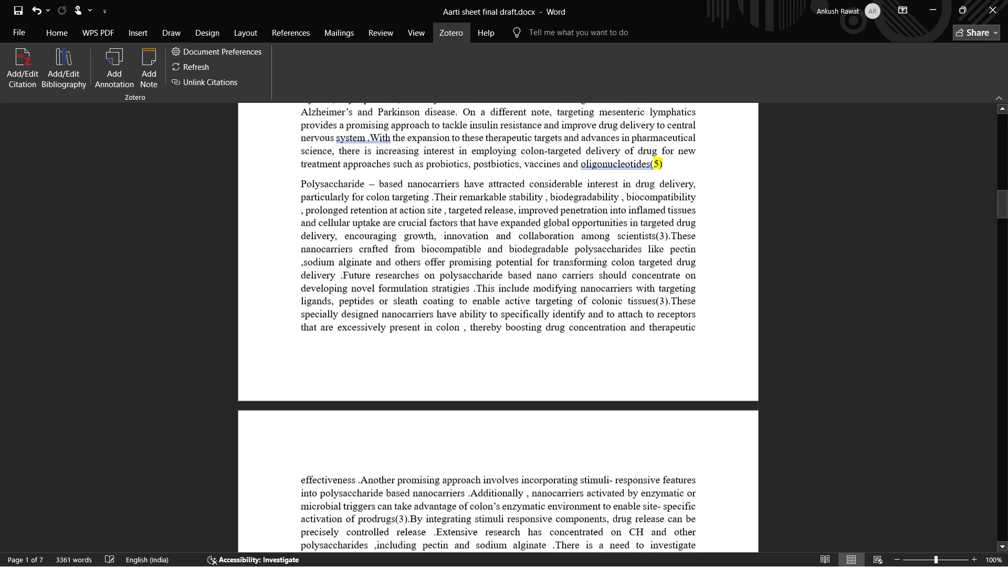
scroll(445, 353, "down", 1)
scroll(445, 353, "up", 2)
scroll(445, 353, "down", 3)
scroll(440, 353, "up", 1)
scroll(440, 353, "down", 11)
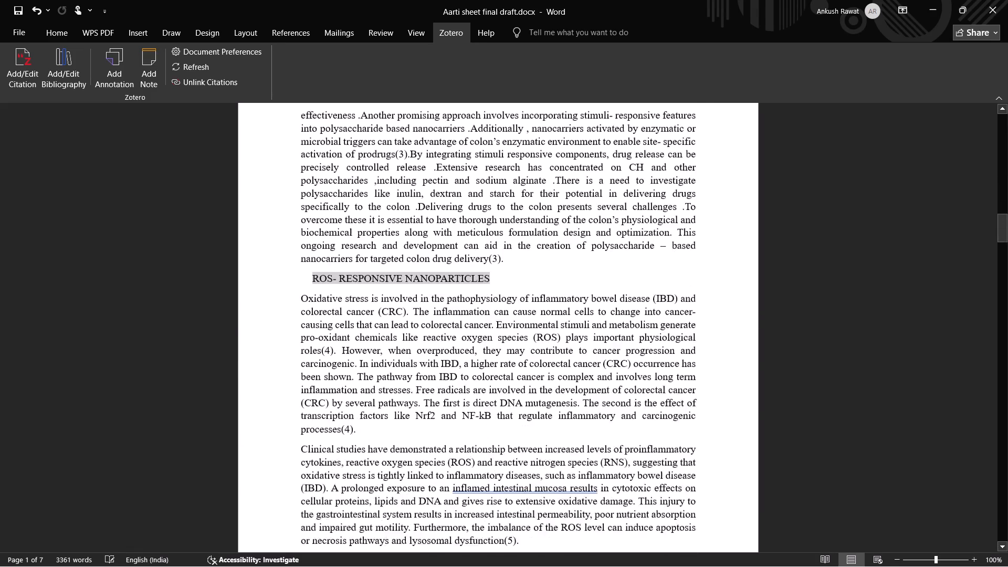
scroll(418, 353, "down", 3)
scroll(463, 353, "up", 1)
scroll(463, 353, "down", 1)
scroll(462, 353, "up", 3)
scroll(503, 374, "up", 1)
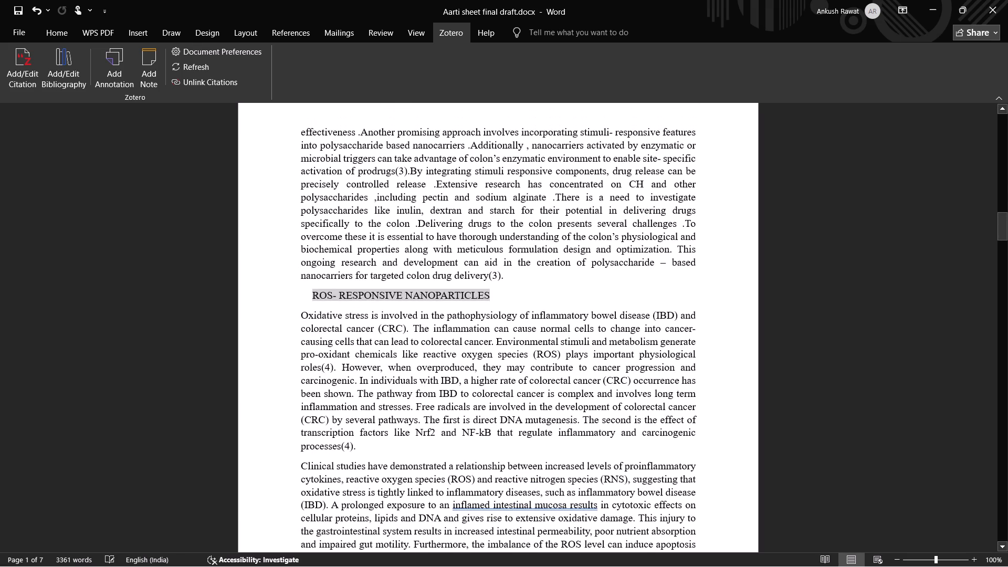
Return to the enzyme-responsive section and re-examine the citations from the colon microbes paragraph through the prodrug paragraph.
middle_click_drag(713, 423, 700, 304)
scroll(670, 343, "down", 2)
scroll(669, 347, "up", 1)
scroll(669, 348, "down", 3)
scroll(669, 351, "up", 1)
scroll(669, 351, "down", 2)
scroll(663, 367, "up", 1)
scroll(663, 367, "down", 1)
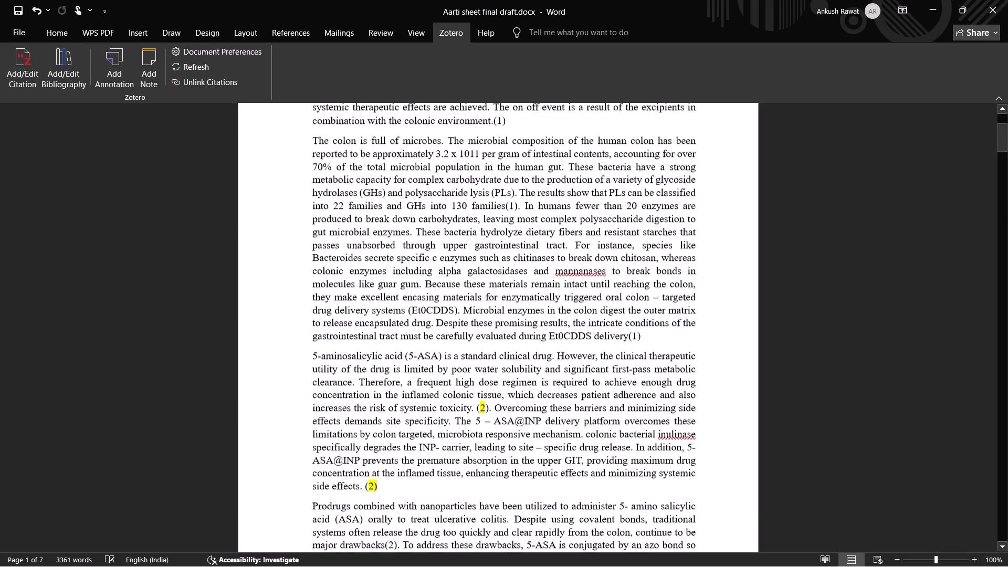
scroll(663, 368, "down", 3)
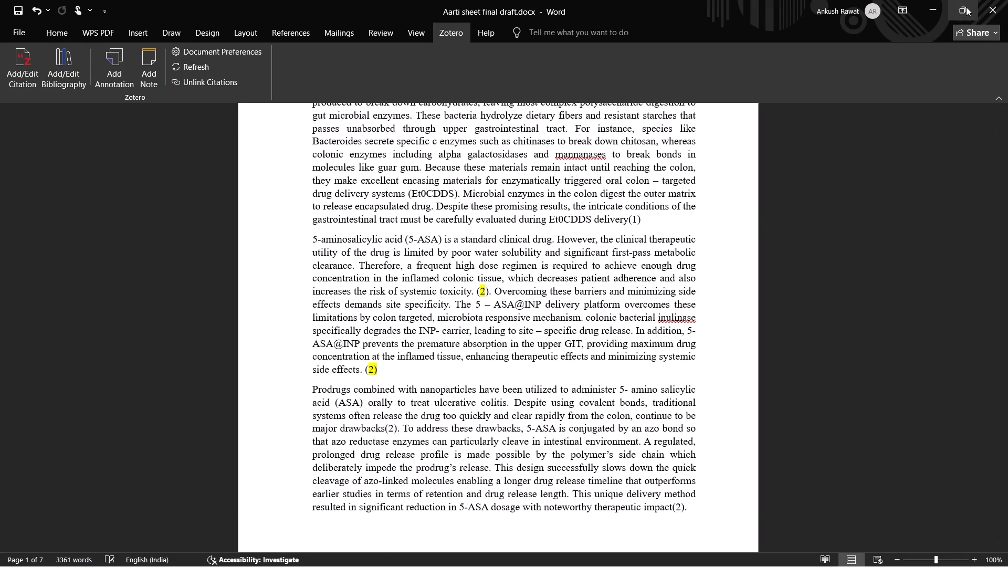
Shrink the draft's window to half the screen and minimize the ChatGPT browser, Zotero library and other windows beside it.
left_click(876, 46)
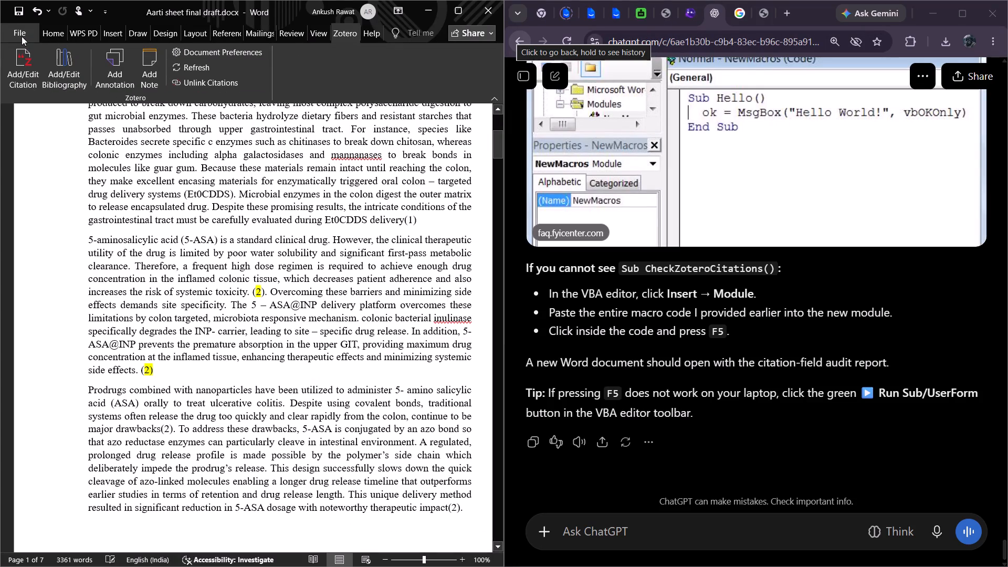
left_click(931, 14)
left_click(934, 10)
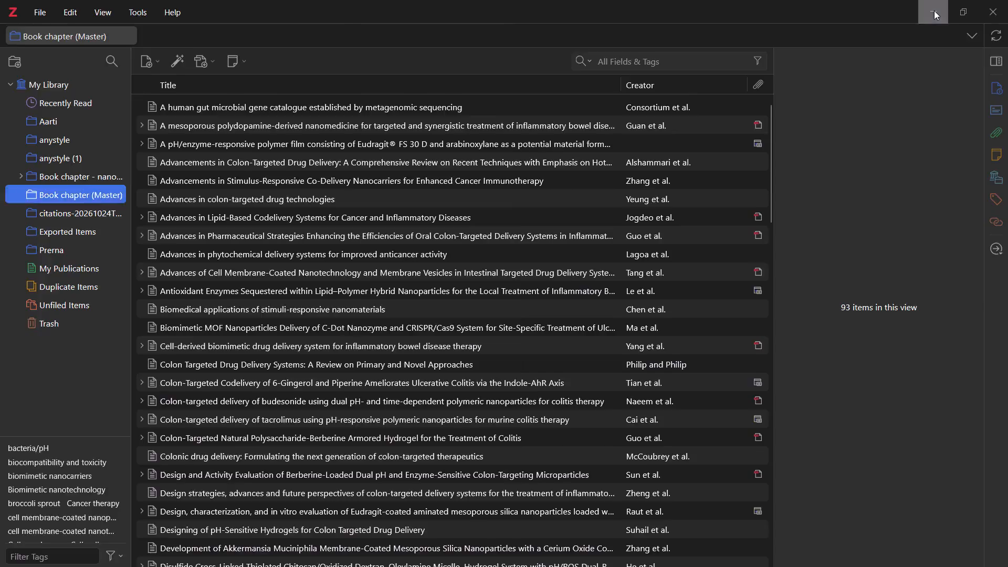
left_click(928, 4)
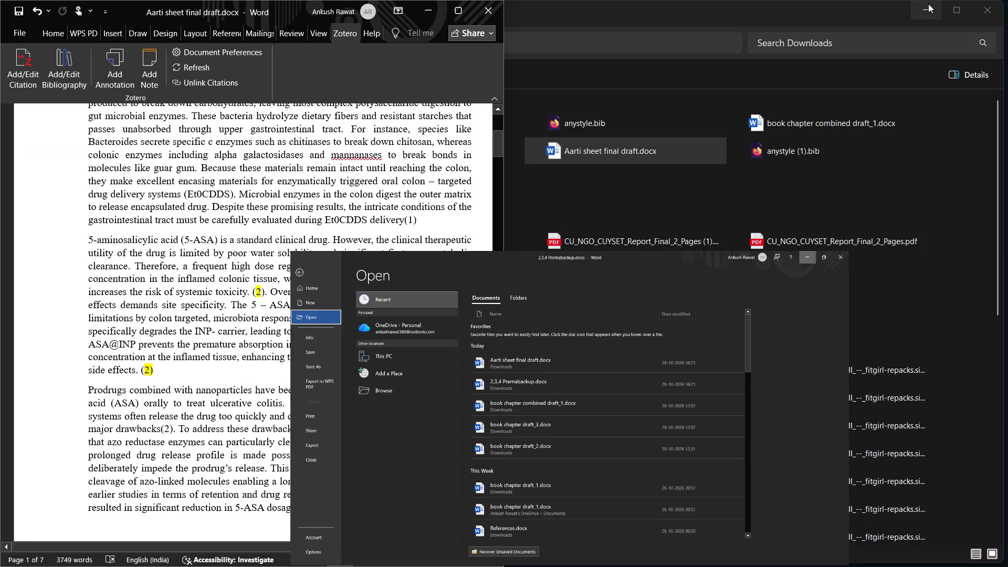
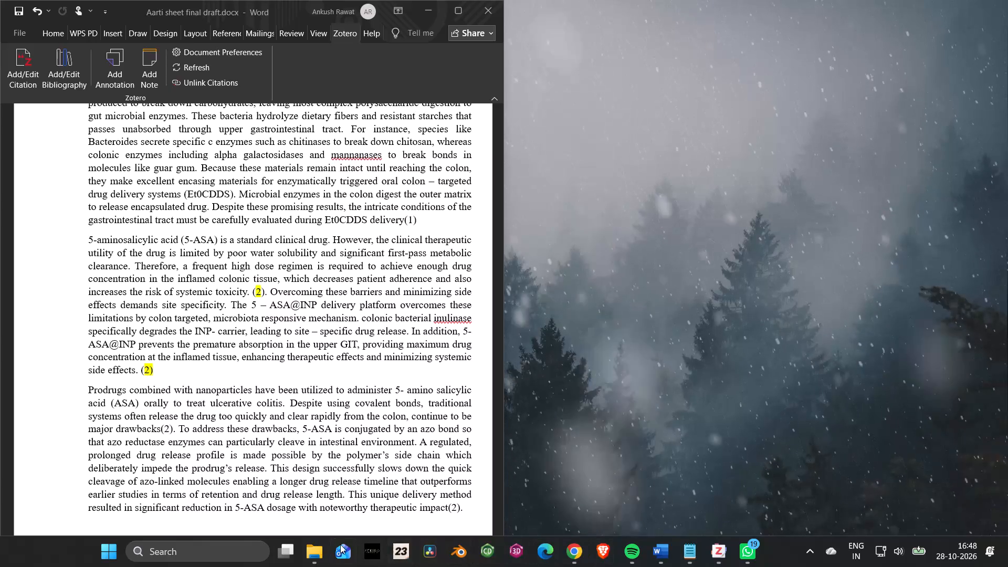
Open Aarti sheet final draft.docx from the Downloads folder.
left_click(311, 547)
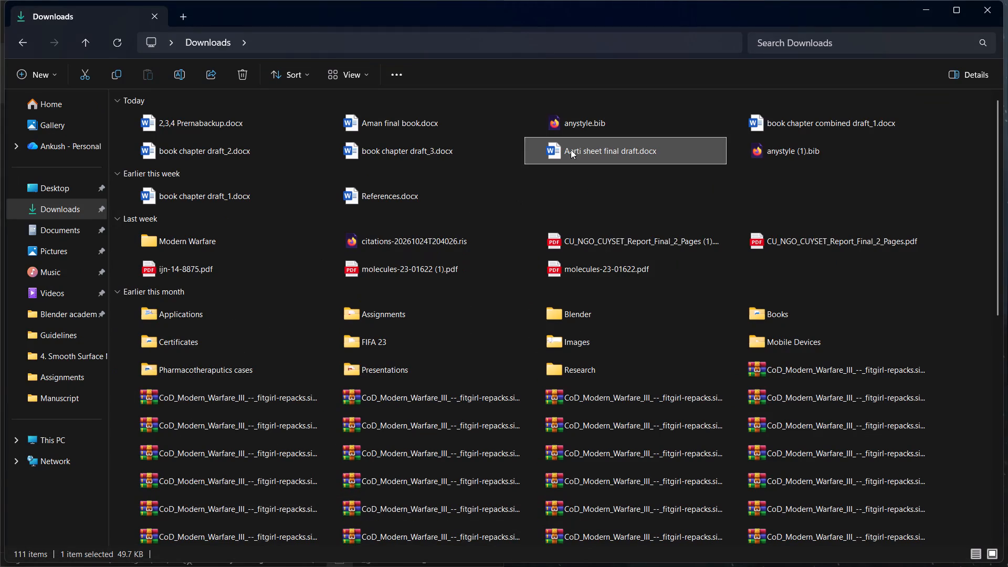
double_click(583, 145)
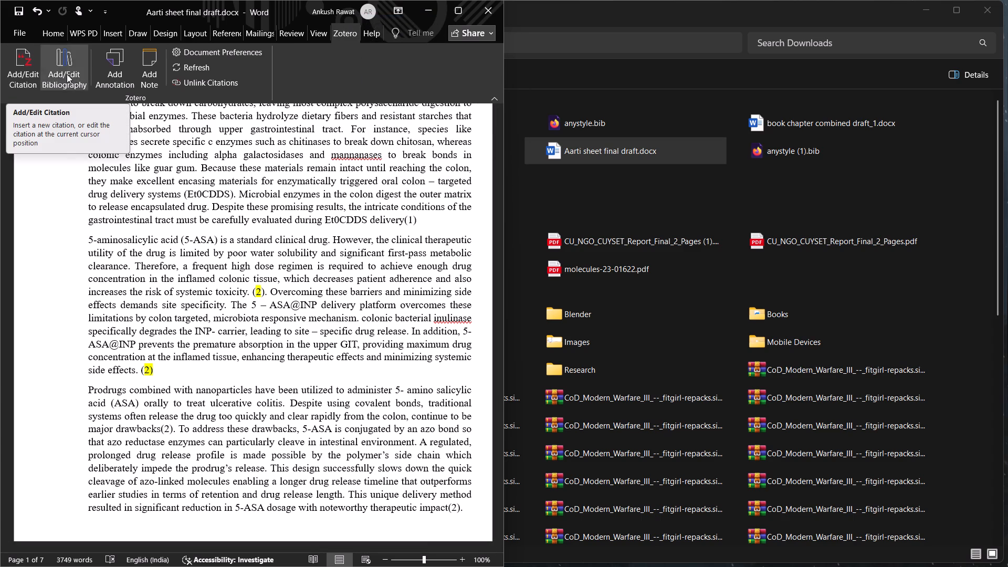
Examine the citations from the prodrug and synthetic mini-microbiome paragraphs back up to the enzyme-responsive nanoparticles heading.
scroll(290, 377, "down", 2)
scroll(290, 377, "up", 1)
scroll(290, 377, "down", 2)
scroll(290, 377, "up", 1)
scroll(290, 377, "down", 3)
scroll(290, 377, "up", 1)
scroll(290, 376, "down", 2)
scroll(290, 374, "up", 1)
scroll(290, 374, "down", 3)
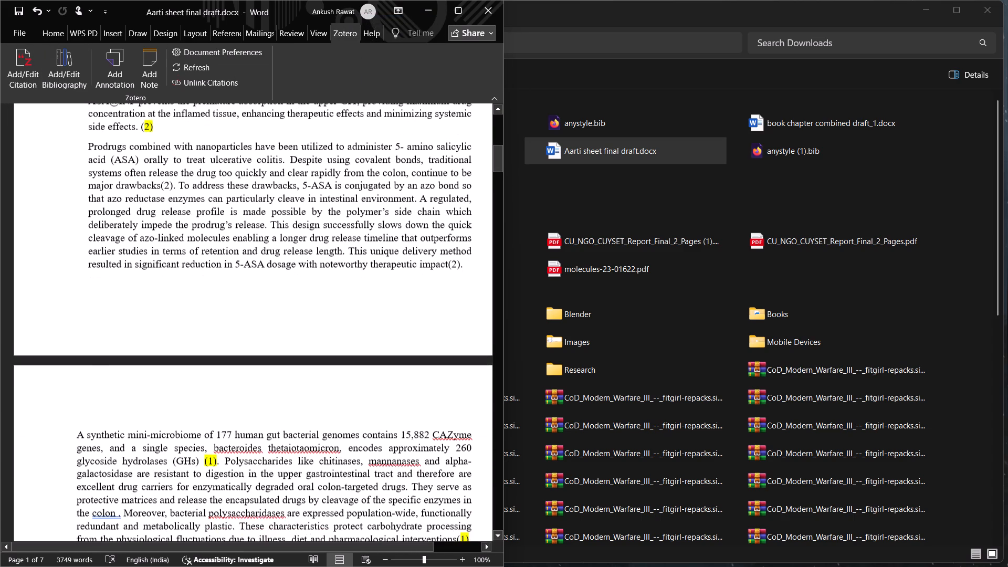
scroll(308, 334, "down", 1)
scroll(306, 365, "up", 4)
middle_click_drag(49, 361, 55, 270)
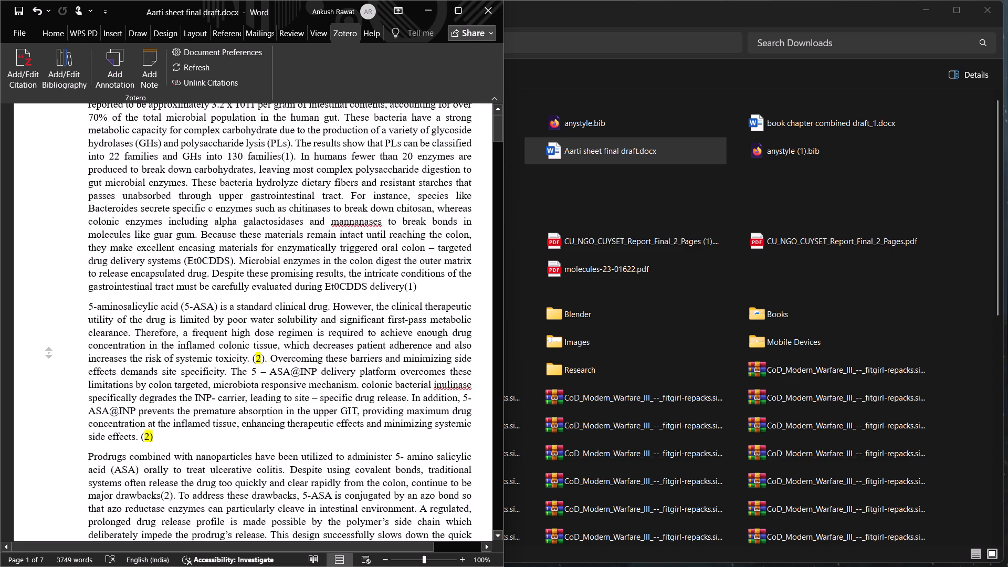
middle_click_drag(55, 270, 56, 202)
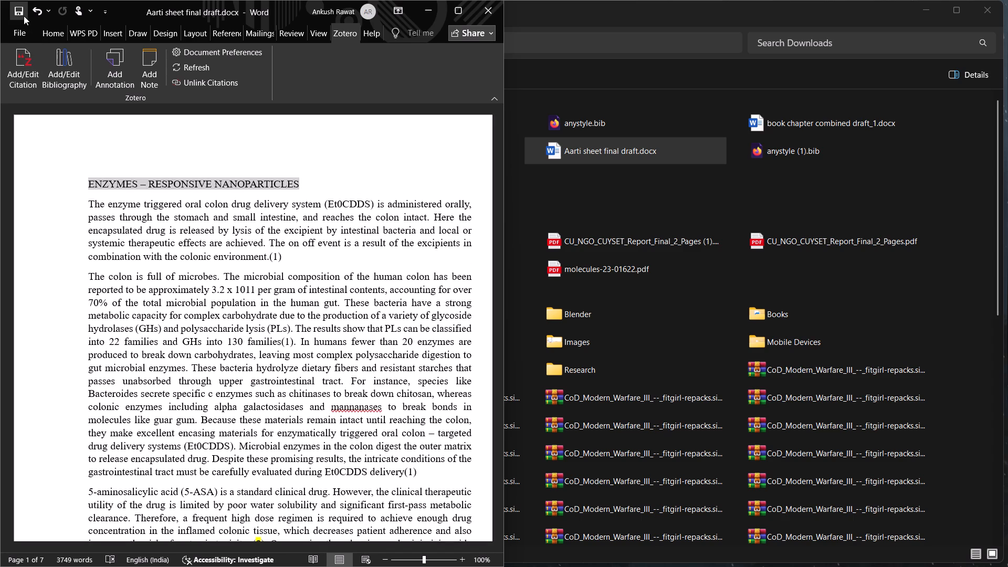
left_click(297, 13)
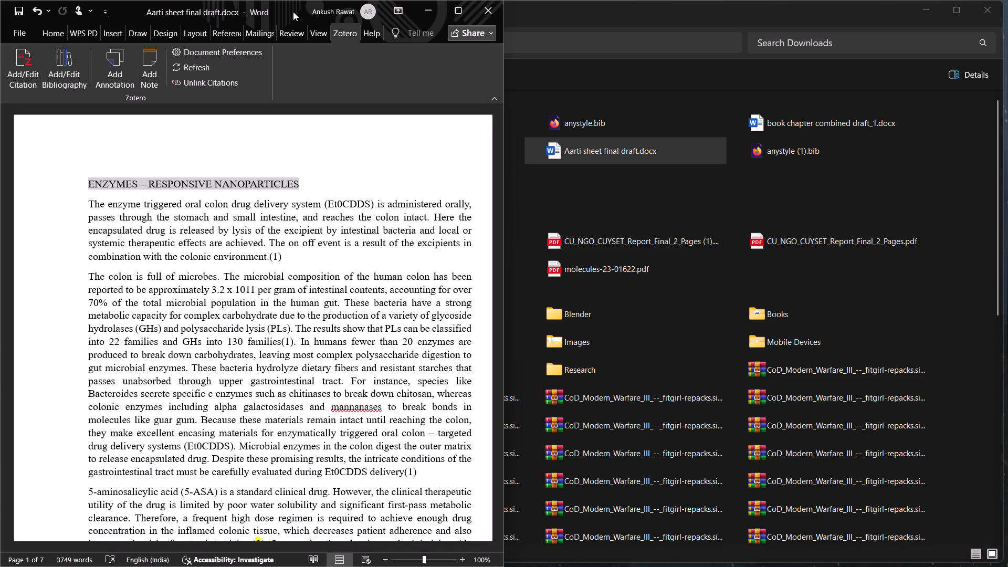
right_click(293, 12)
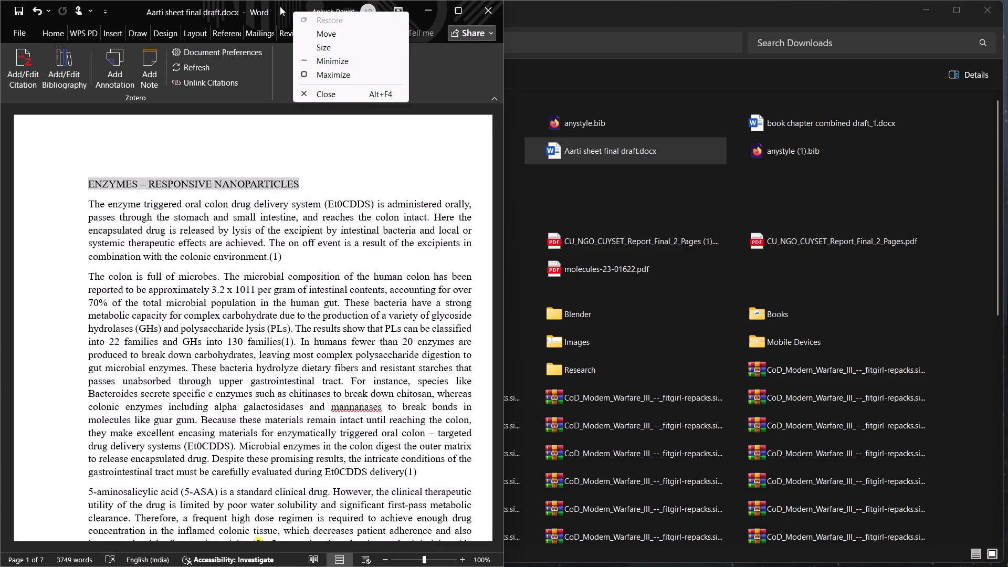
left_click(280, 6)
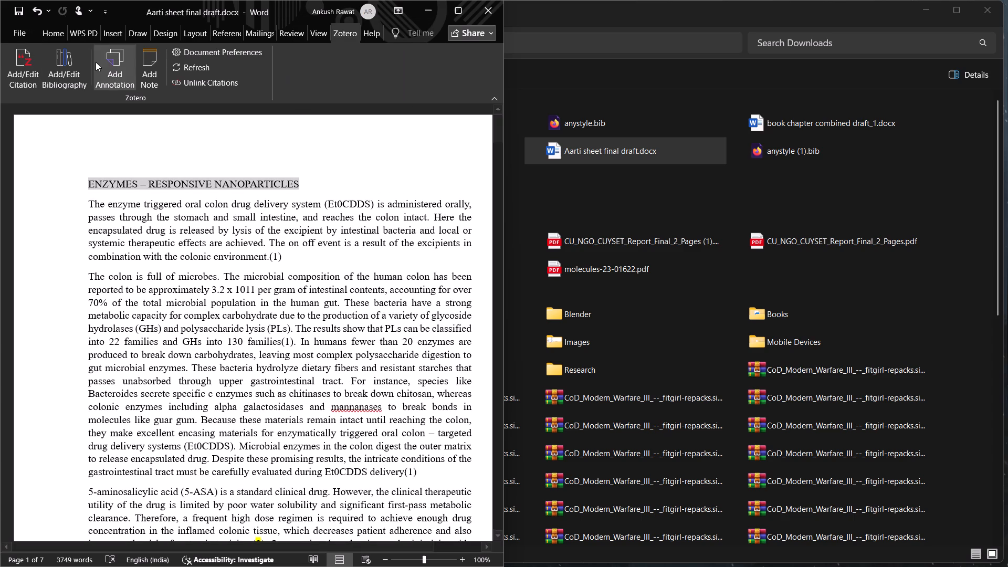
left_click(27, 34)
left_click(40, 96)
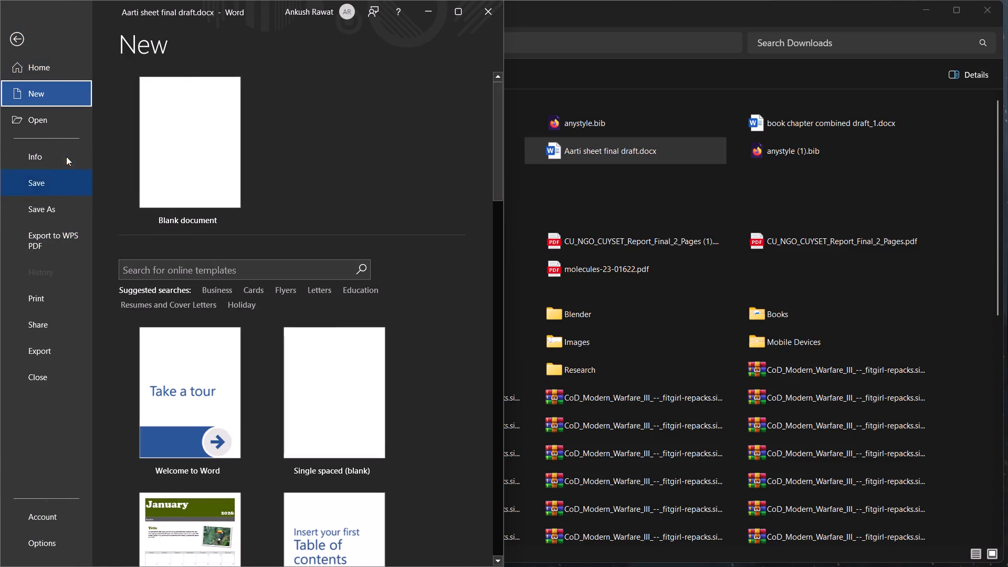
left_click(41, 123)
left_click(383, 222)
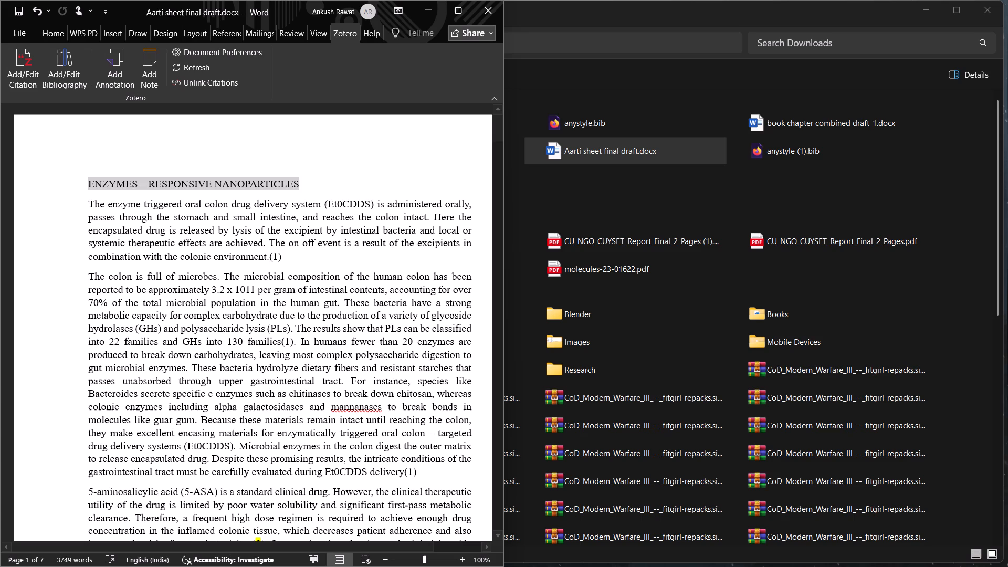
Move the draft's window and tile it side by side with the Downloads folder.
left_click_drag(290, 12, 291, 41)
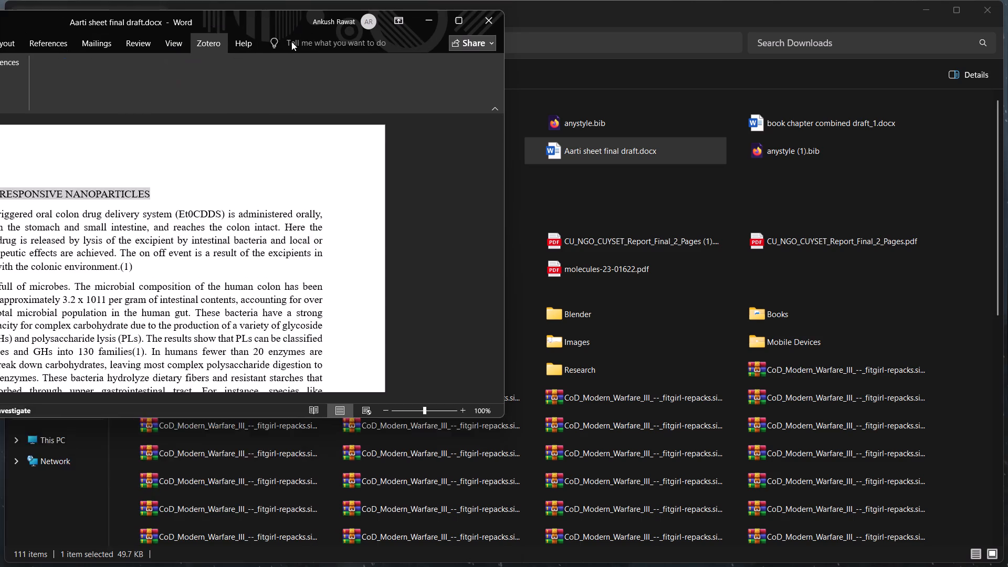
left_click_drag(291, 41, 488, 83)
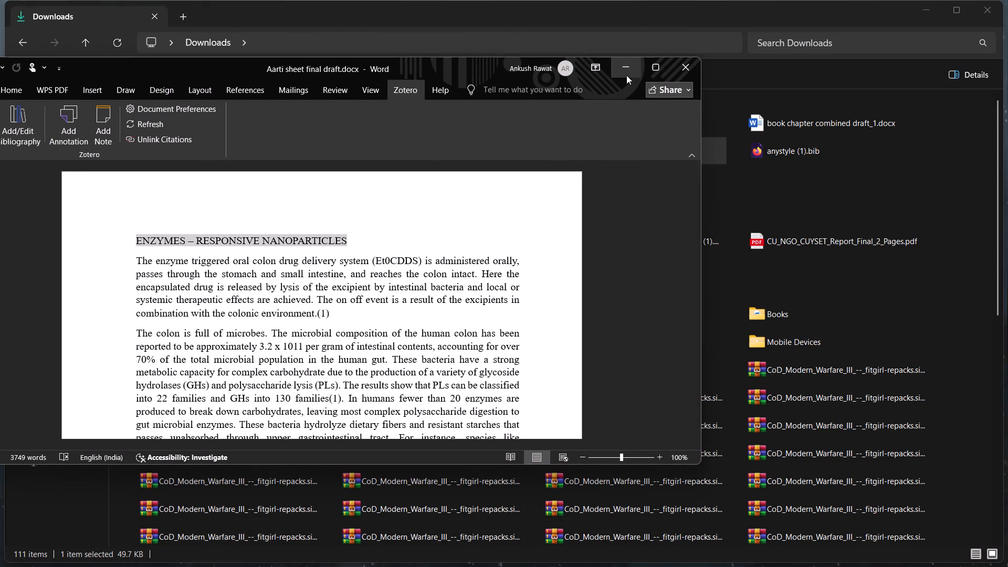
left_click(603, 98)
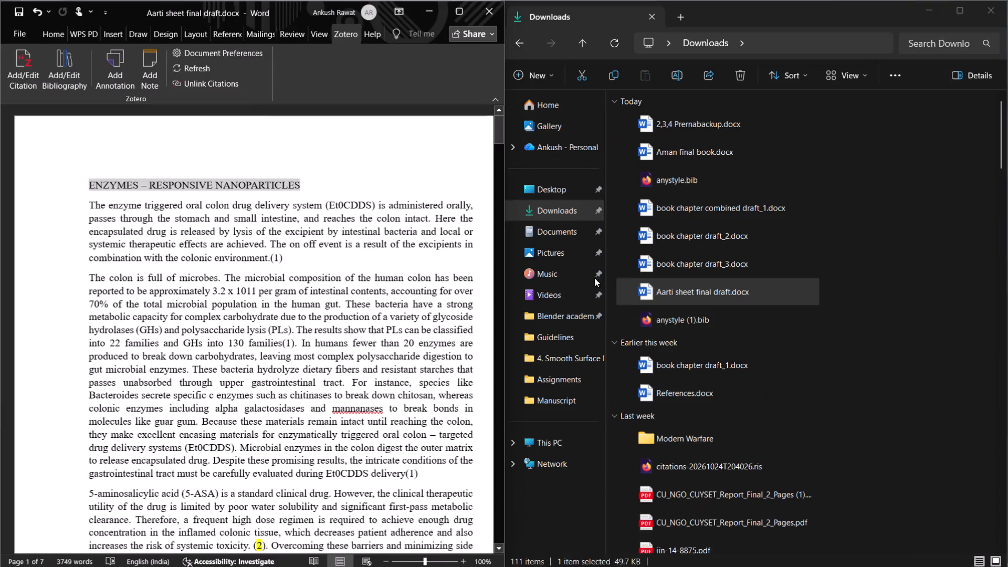
Minimize the Downloads folder, return to Aarti sheet final draft.docx and maximize its window.
left_click(937, 11)
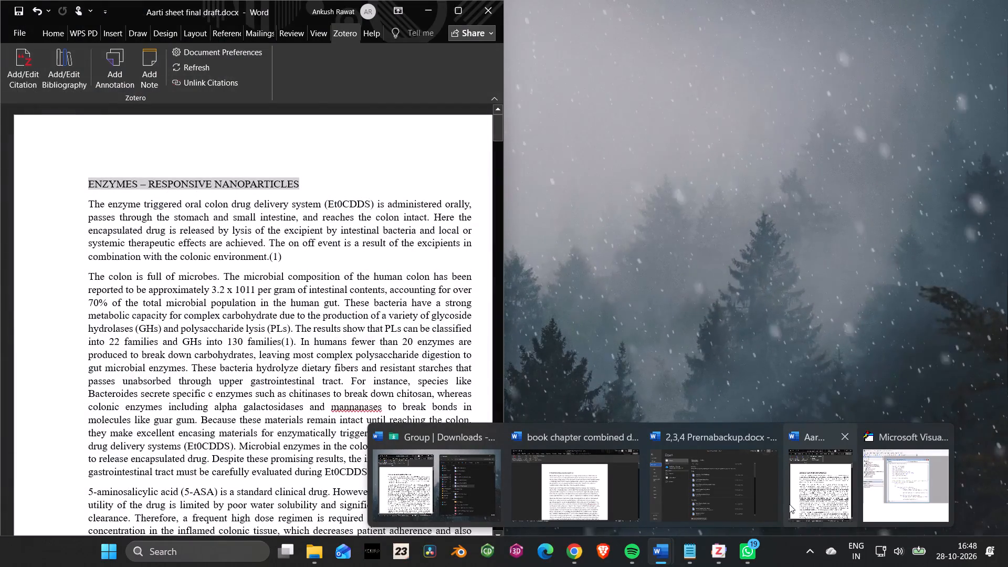
left_click(809, 490)
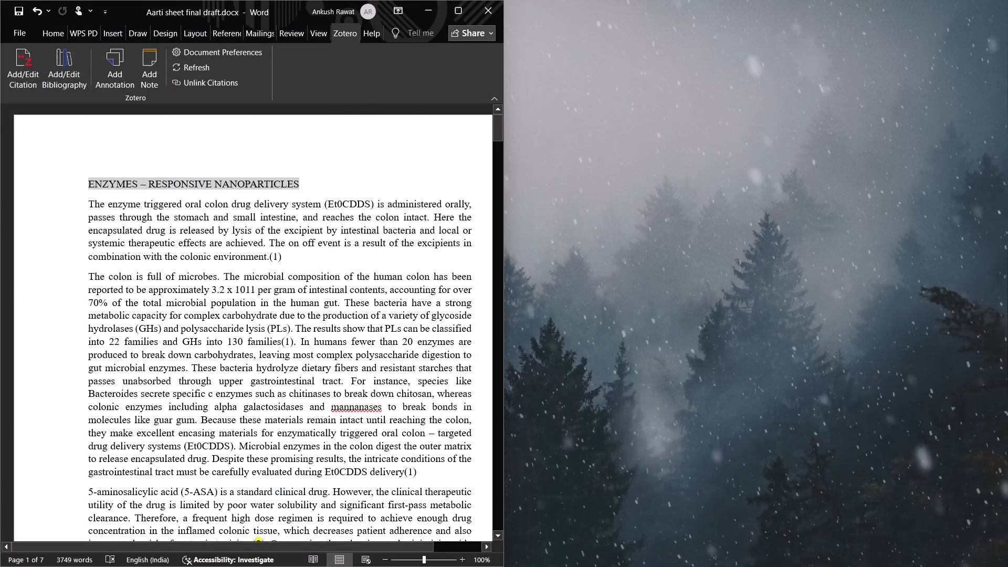
middle_click_drag(276, 344, 263, 269)
middle_click_drag(263, 269, 271, 243)
left_click(460, 9)
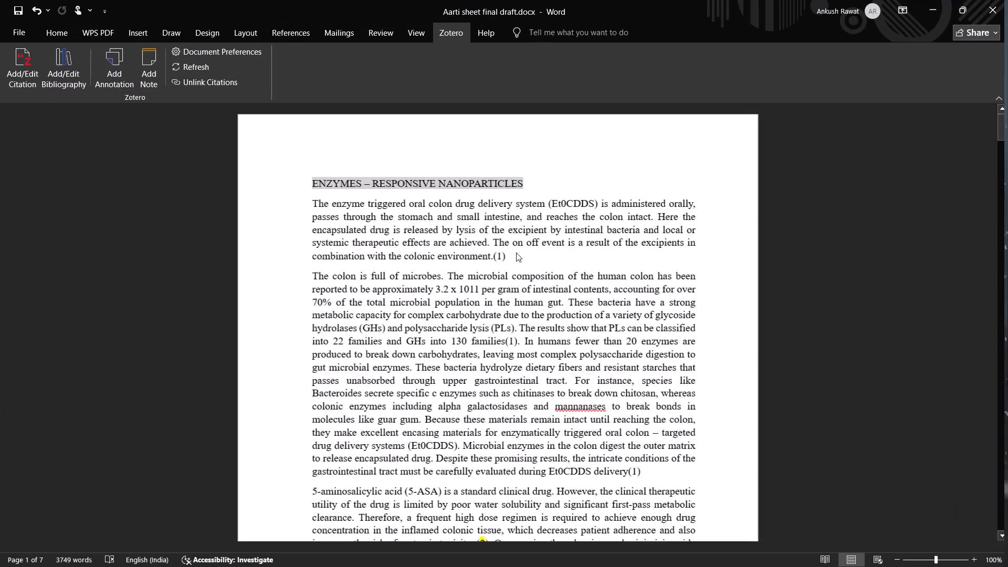
Examine the linked and highlighted citations on the draft's first page, from the colon microbes paragraph through the prodrug paragraph.
scroll(564, 323, "down", 2)
scroll(565, 323, "up", 1)
scroll(565, 323, "down", 3)
scroll(566, 324, "up", 1)
scroll(566, 324, "down", 6)
scroll(462, 293, "down", 1)
scroll(462, 294, "up", 1)
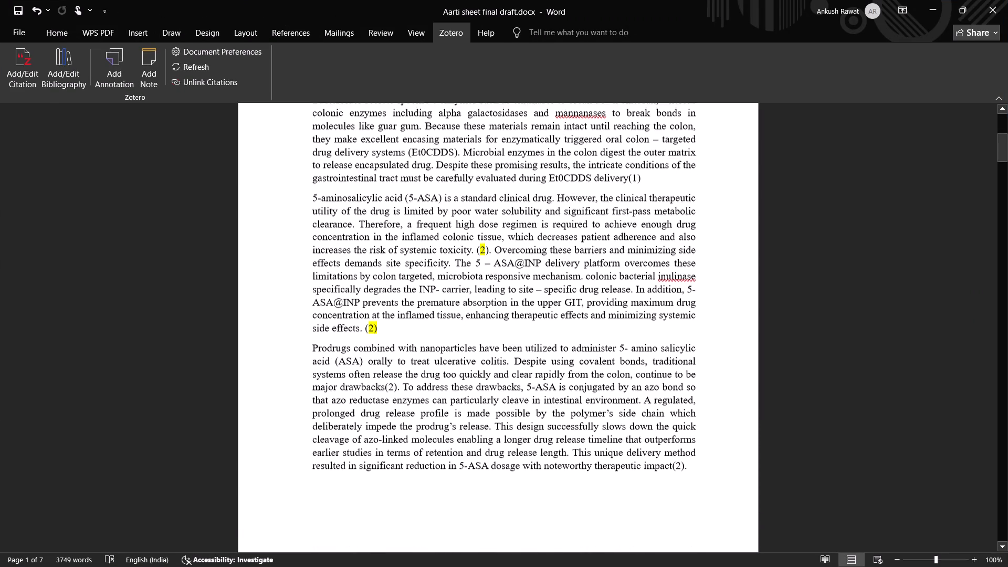
scroll(462, 294, "up", 7)
scroll(462, 300, "down", 3)
scroll(462, 300, "up", 1)
scroll(462, 300, "down", 4)
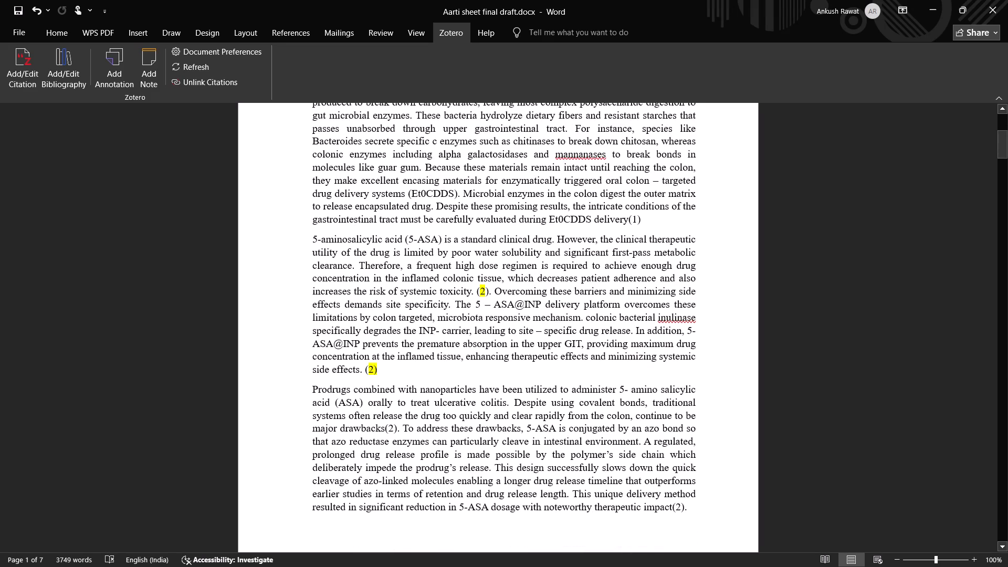
middle_click_drag(267, 246, 270, 376)
middle_click_drag(262, 373, 268, 189)
scroll(267, 367, "down", 2)
scroll(267, 367, "up", 1)
scroll(267, 367, "down", 3)
scroll(267, 367, "up", 1)
scroll(267, 367, "down", 5)
scroll(268, 305, "up", 1)
scroll(269, 304, "down", 2)
scroll(283, 297, "up", 1)
scroll(285, 296, "down", 3)
scroll(297, 280, "up", 1)
scroll(297, 279, "down", 1)
Look through the whole draft to the numbered reference list, and return to the 5-aminosalicylic acid paragraph on the first page.
left_click_drag(1003, 150, 986, 199)
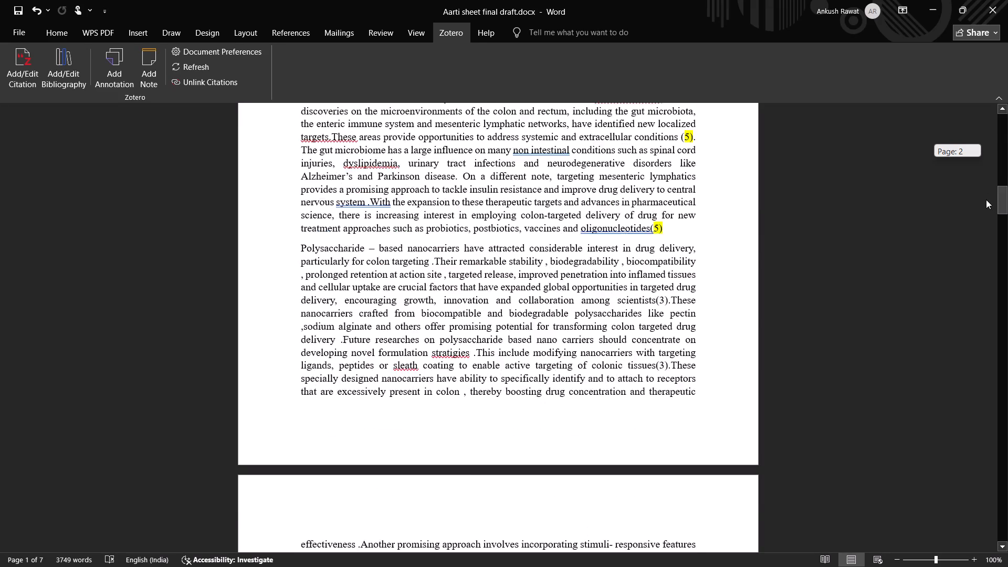
left_click_drag(986, 199, 965, 281)
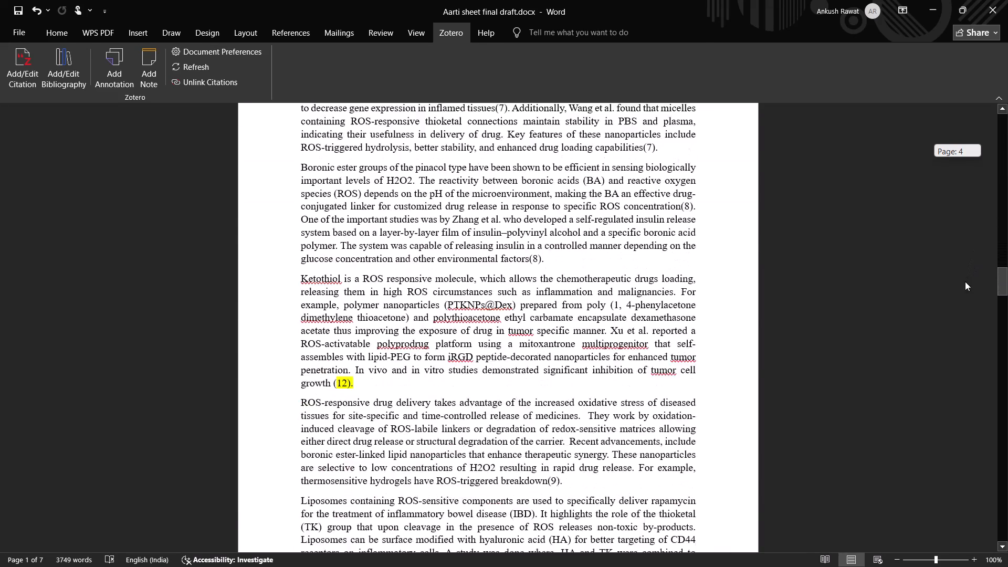
left_click_drag(965, 281, 954, 382)
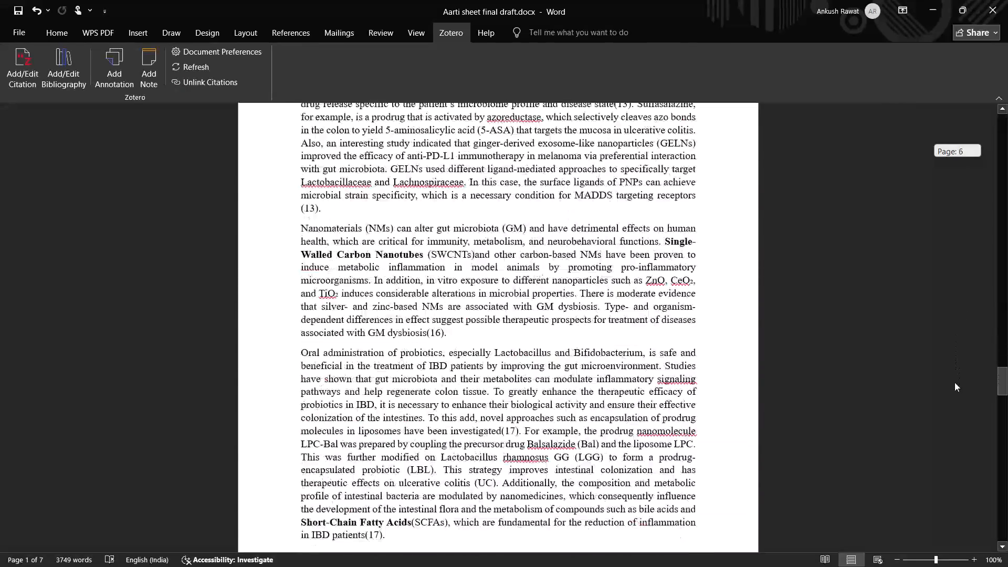
left_click_drag(954, 382, 952, 416)
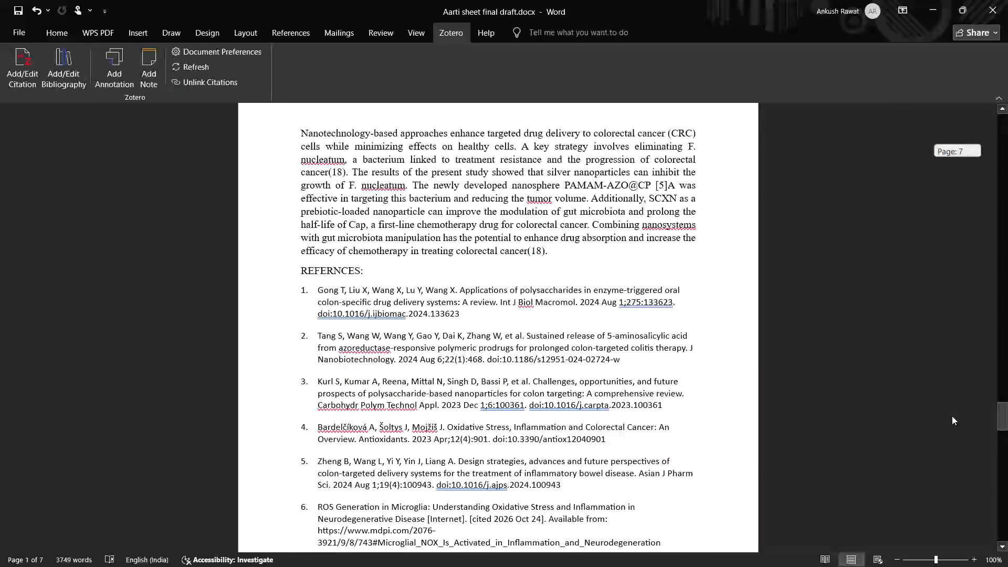
left_click_drag(952, 416, 951, 416)
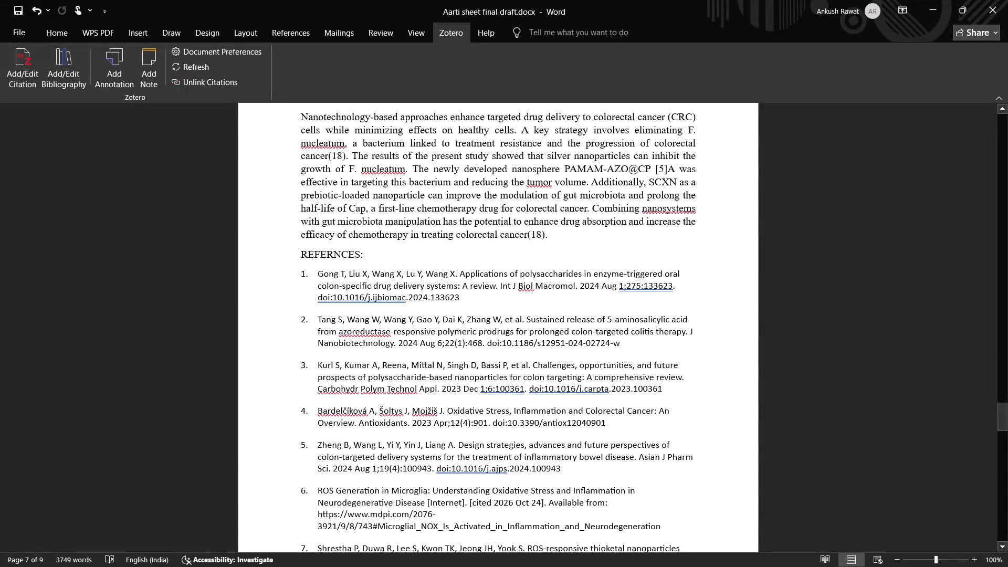
left_click_drag(1002, 421, 994, 340)
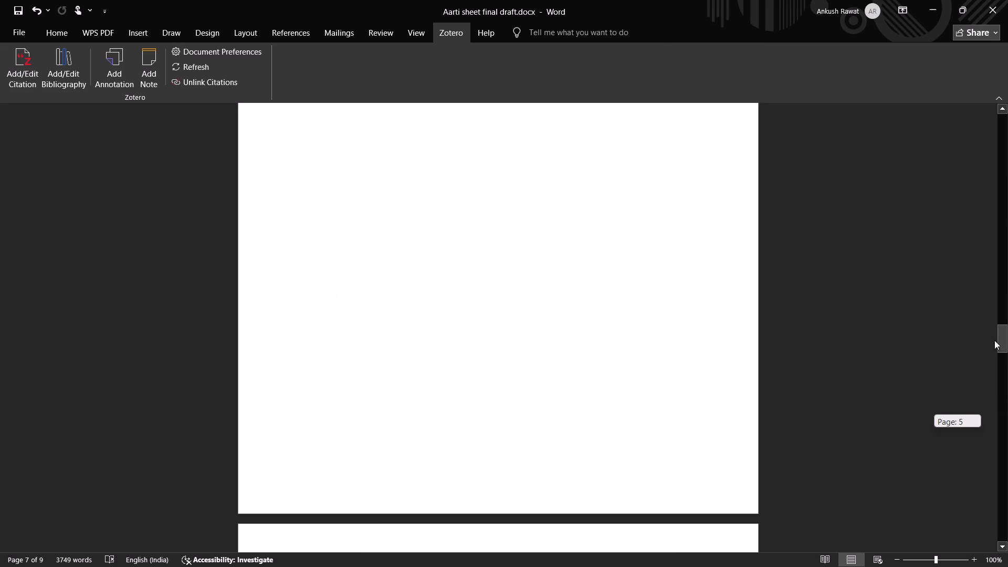
left_click_drag(994, 340, 972, 161)
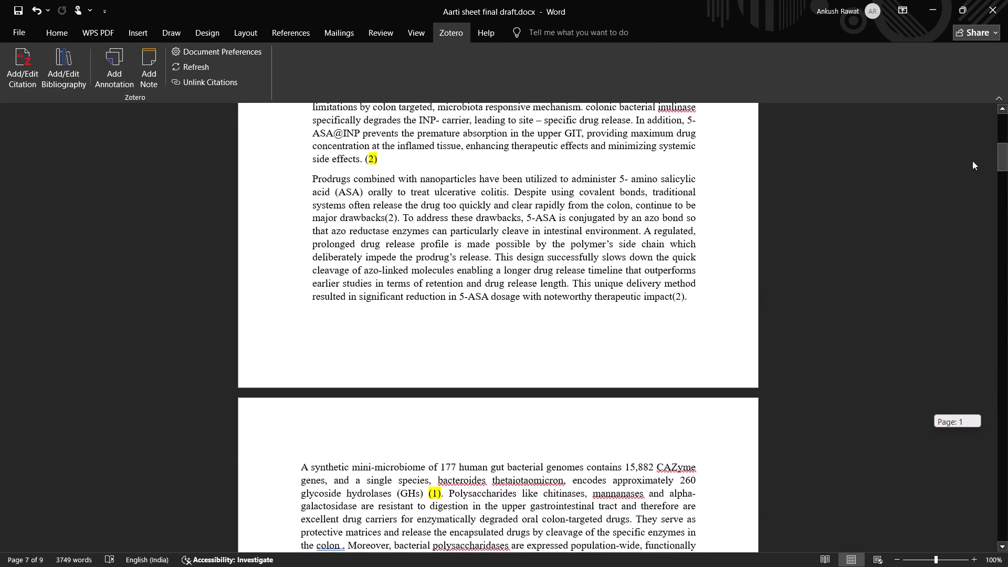
left_click_drag(972, 161, 973, 142)
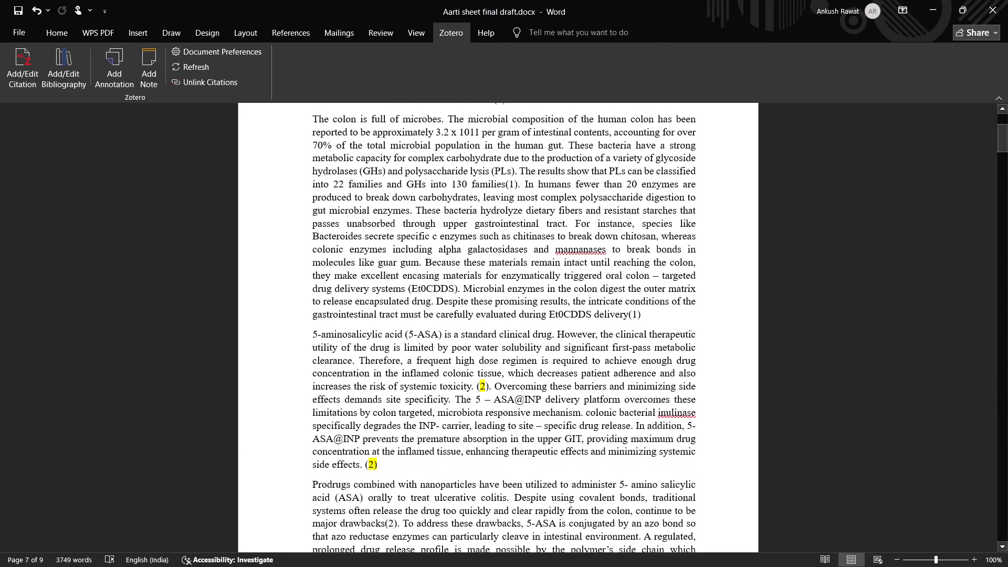
Insert a Zotero citation of Tang et al. (2024-08) from the Aarti collection before the highlighted (2) after "systemic toxicity".
left_click(20, 64)
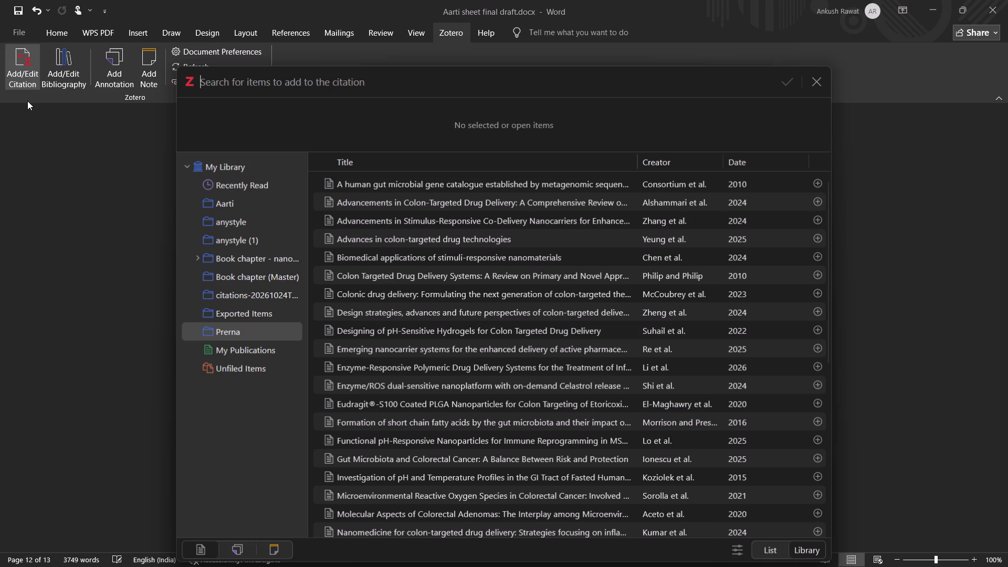
left_click(818, 84)
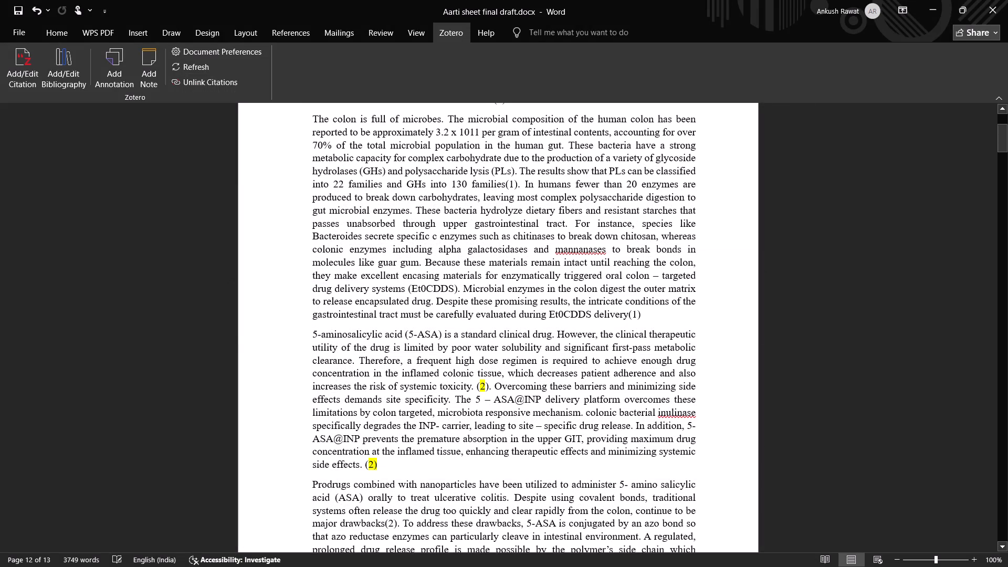
left_click(475, 387)
left_click(478, 386)
left_click(20, 70)
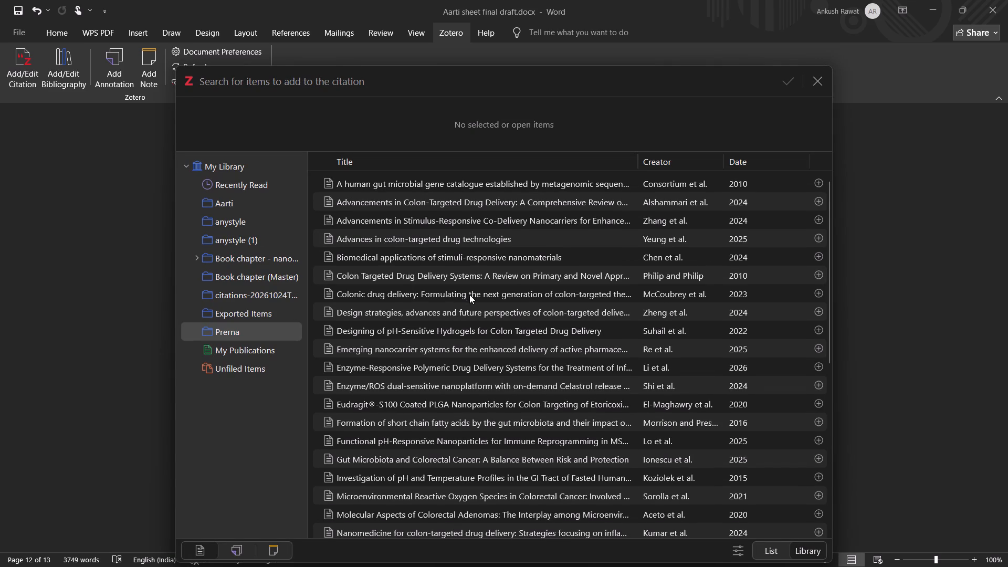
scroll(470, 295, "down", 1)
scroll(470, 295, "up", 1)
scroll(470, 295, "down", 2)
scroll(470, 295, "up", 1)
scroll(470, 295, "down", 2)
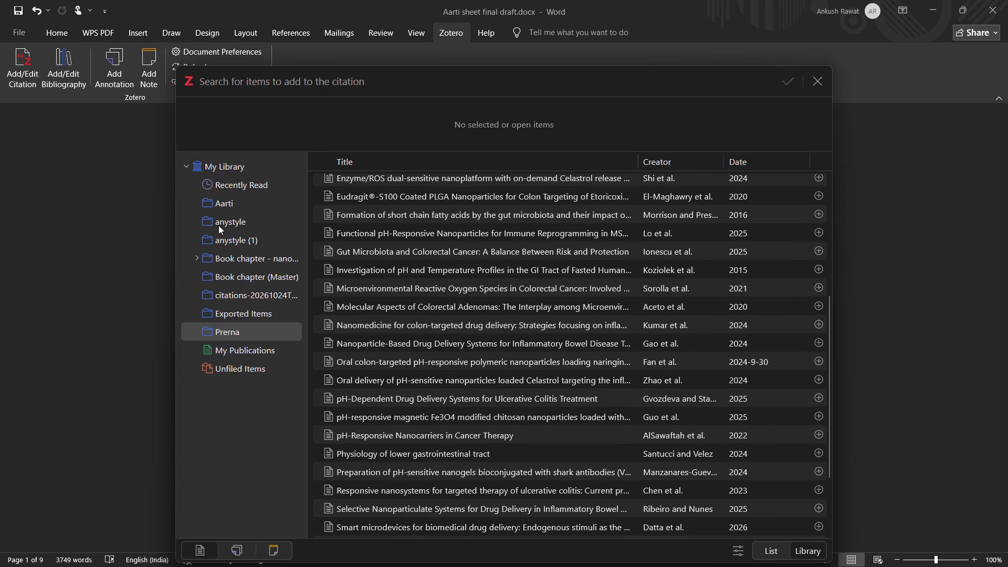
left_click(237, 201)
scroll(435, 330, "down", 2)
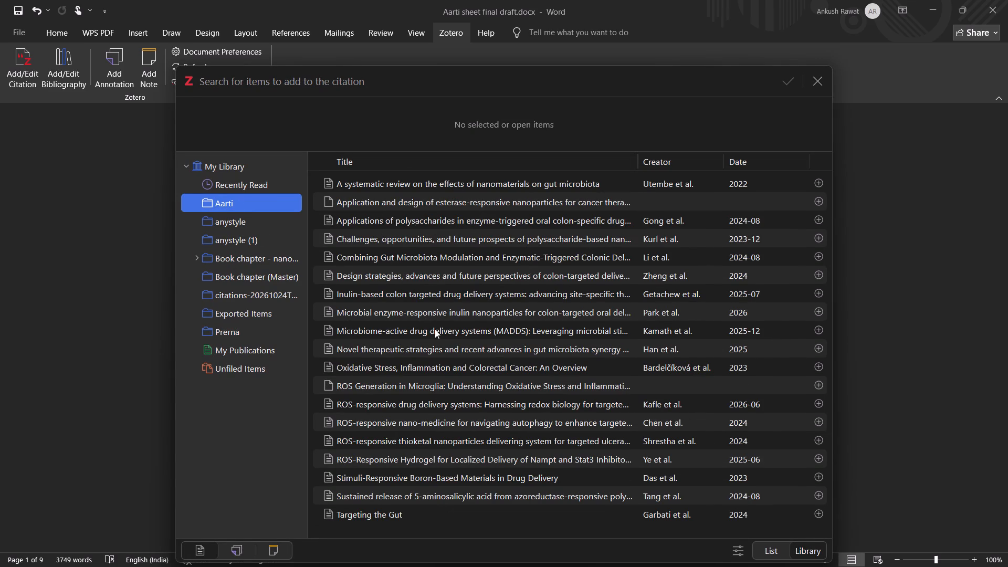
scroll(435, 329, "down", 1)
left_click(820, 495)
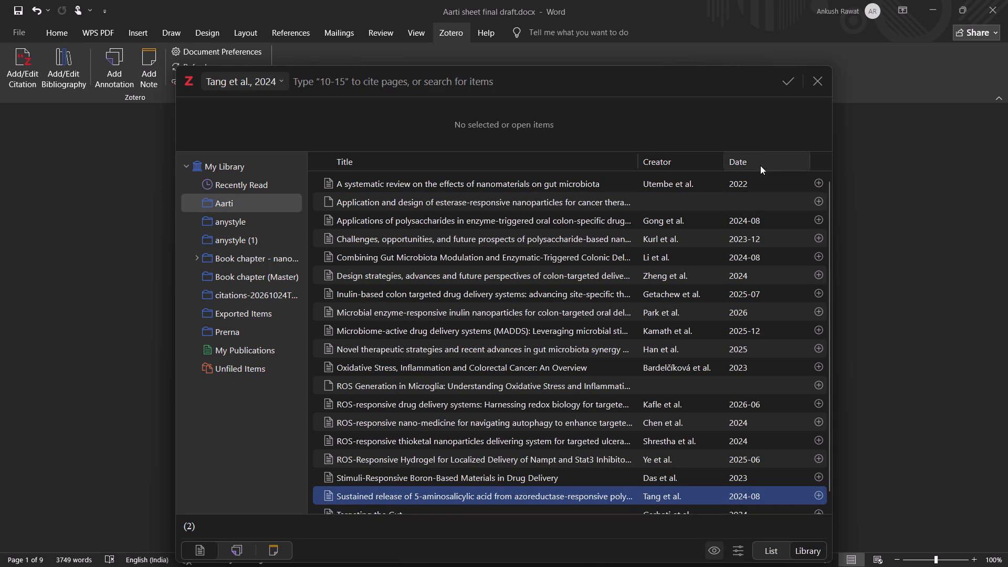
left_click(780, 81)
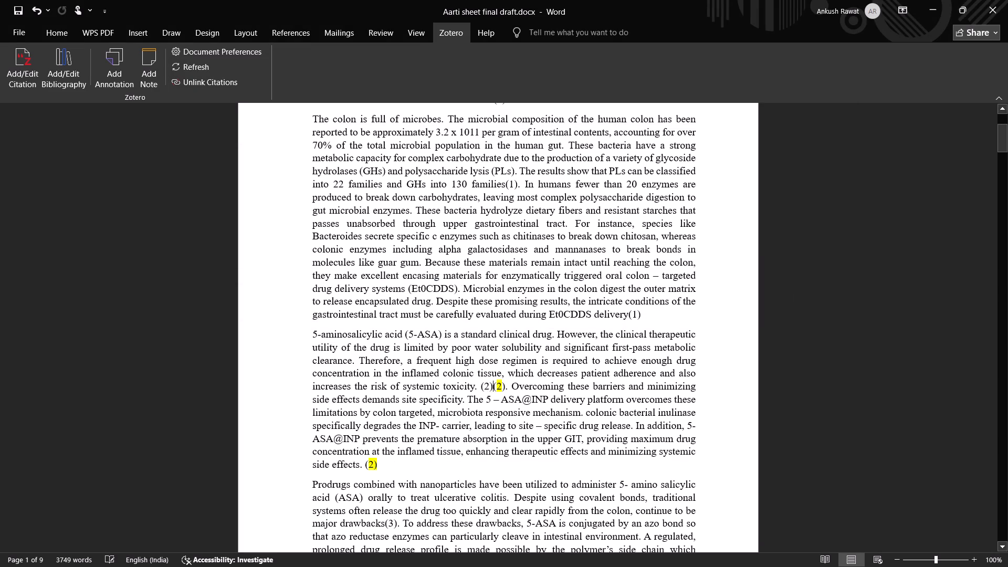
Delete the highlighted (2) after "systemic toxicity" and move the sentence's period to directly after the linked citation.
key("ctrl+shift+Right")
key("ctrl+shift+Right")
key("ctrl+shift+Right")
key("BackSpace")
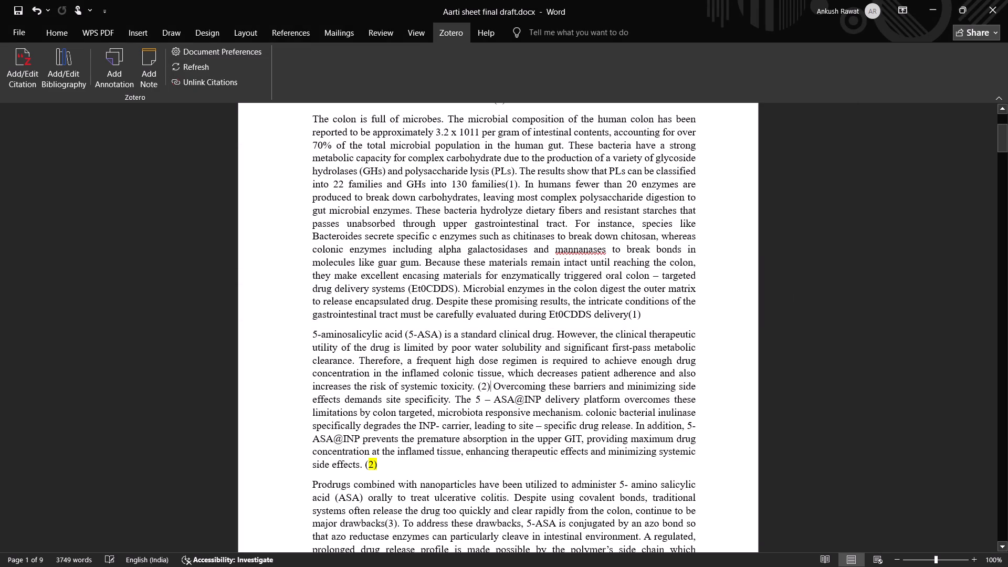
key("Left")
key("Left")
key("Left")
key("BackSpace")
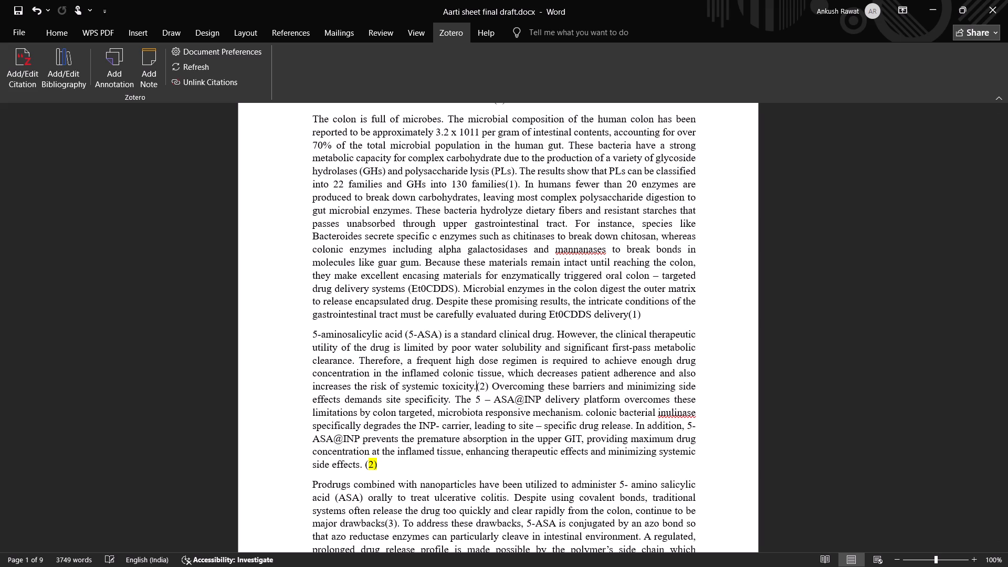
key("BackSpace")
key("space")
key("Right")
key("Right")
key("Right")
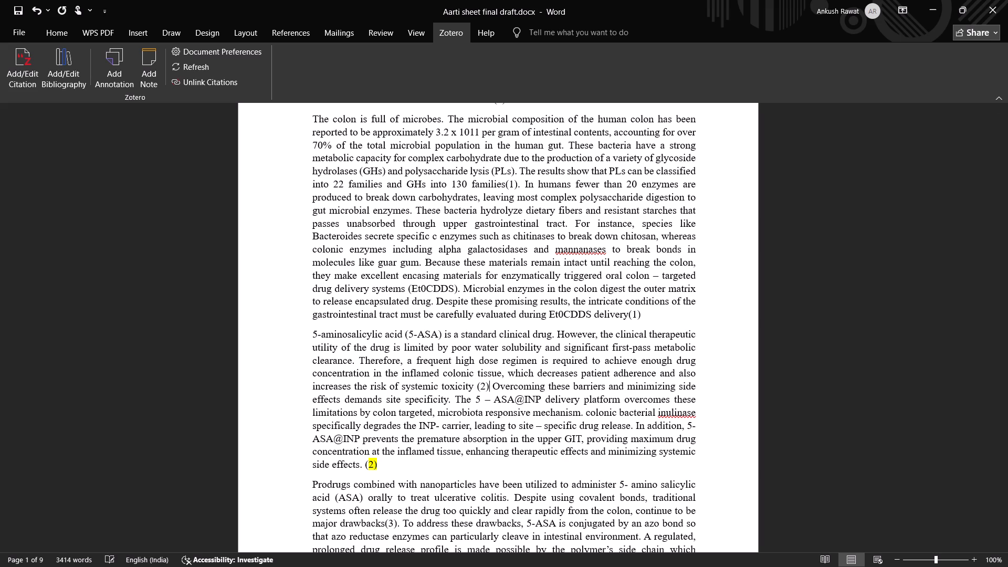
key("period")
Replace the highlighted (2) ending the 5-aminosalicylic acid paragraph with a linked Zotero citation of Tang et al. (2024-08).
left_click(381, 468)
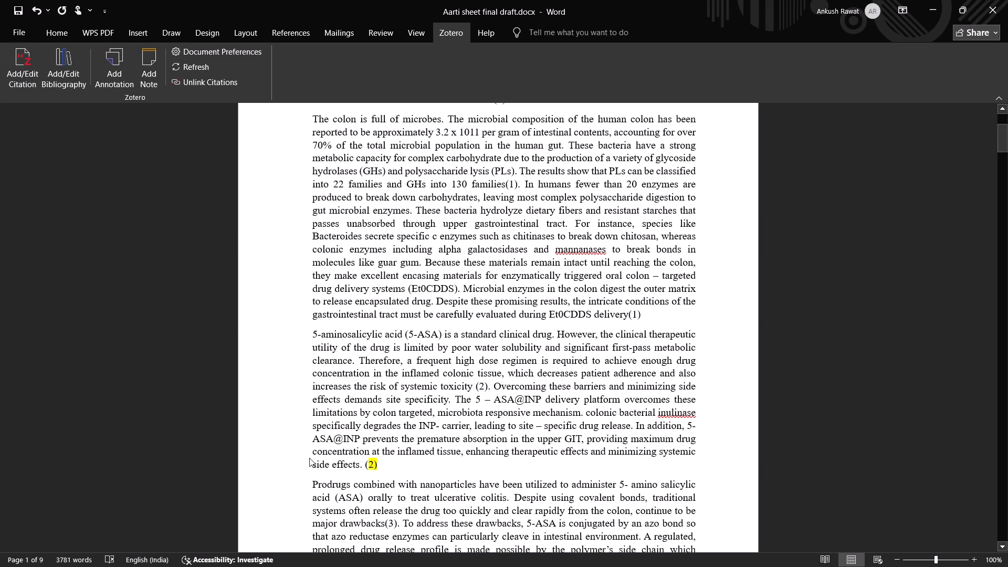
left_click(364, 463)
left_click(21, 63)
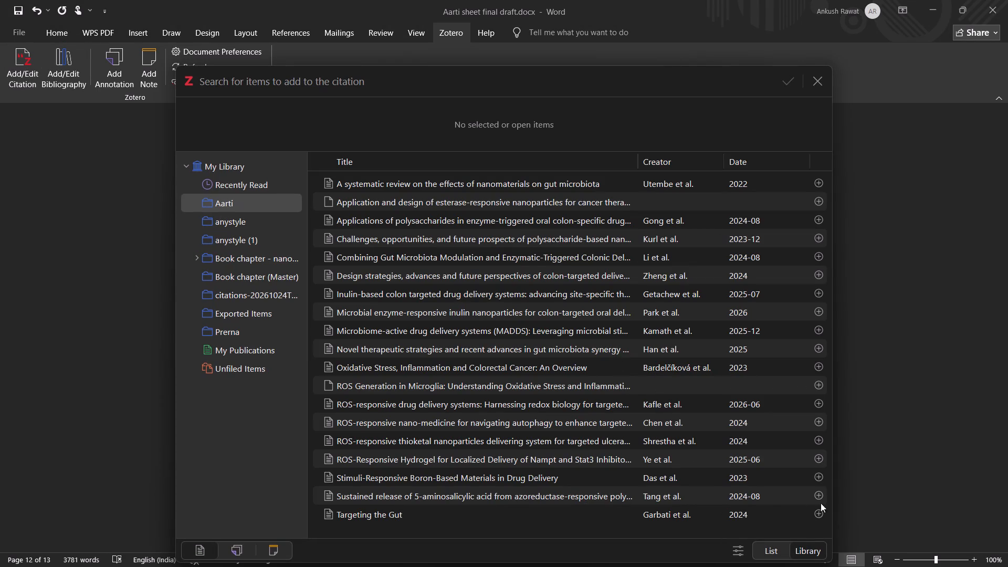
left_click(818, 497)
left_click(784, 83)
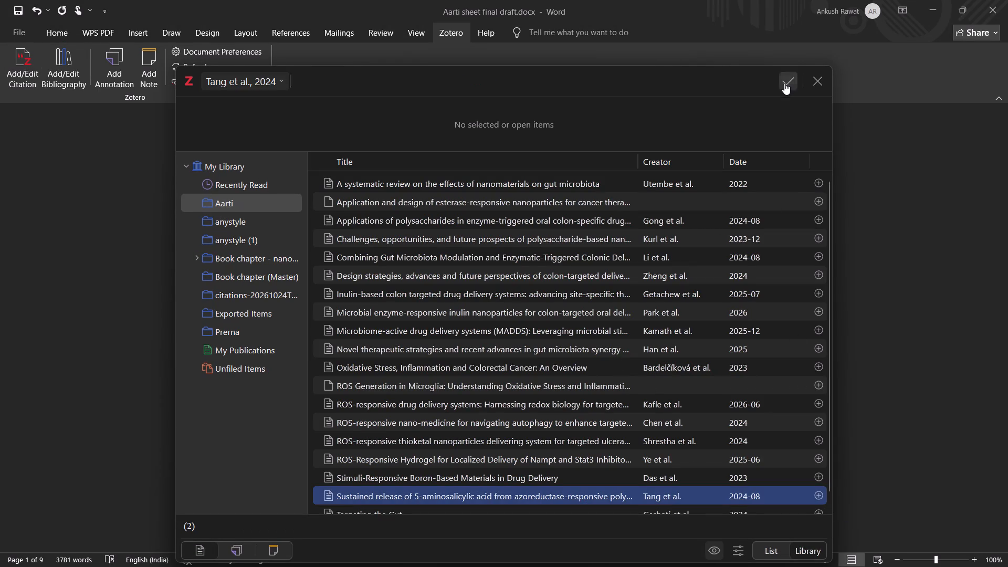
key("ctrl+shift+Right")
key("ctrl+shift+Right")
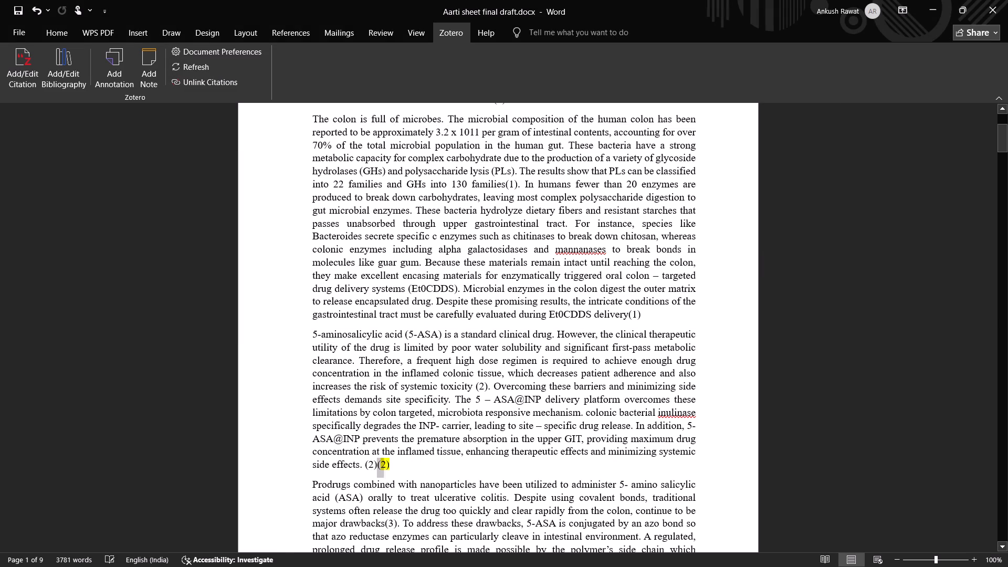
key("ctrl+shift+Right")
key("ctrl+shift+Right")
key("BackSpace")
Move the period after "systemic side effects" to follow the linked citation, keeping one space before the citation.
left_click(364, 466)
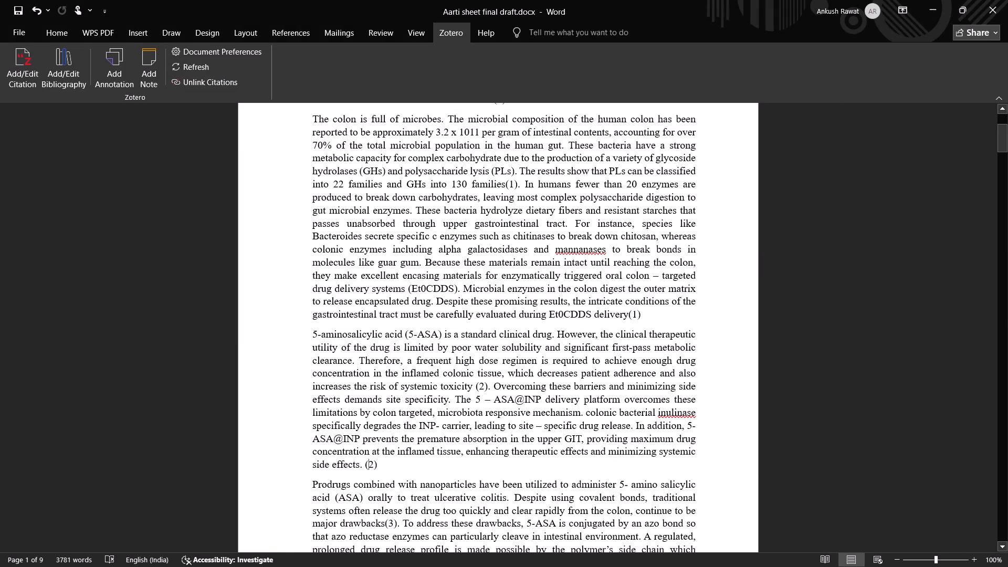
left_click(380, 463)
key("period")
key("Left")
key("Left")
key("Left")
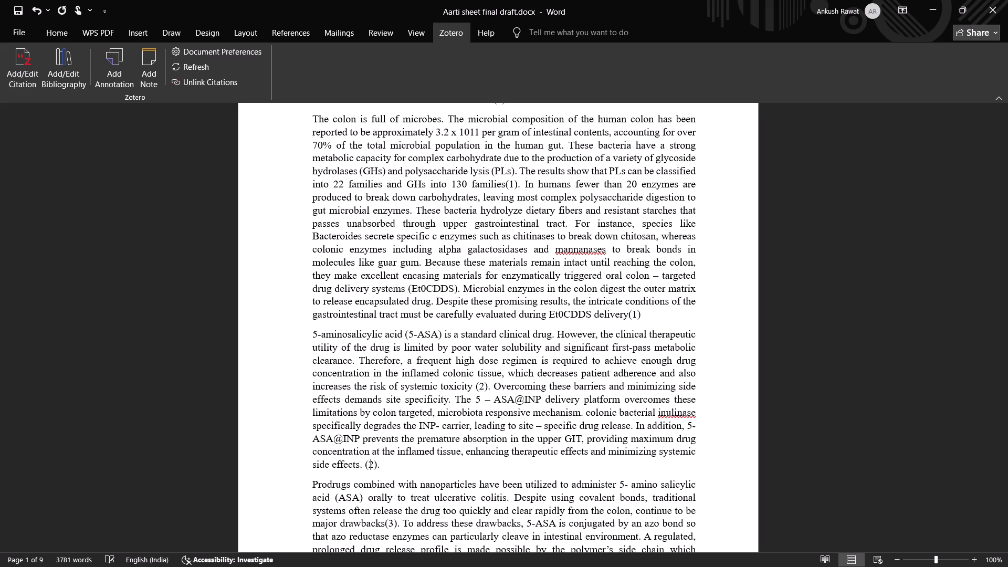
key("Left")
key("BackSpace")
key("BackSpace")
key("space")
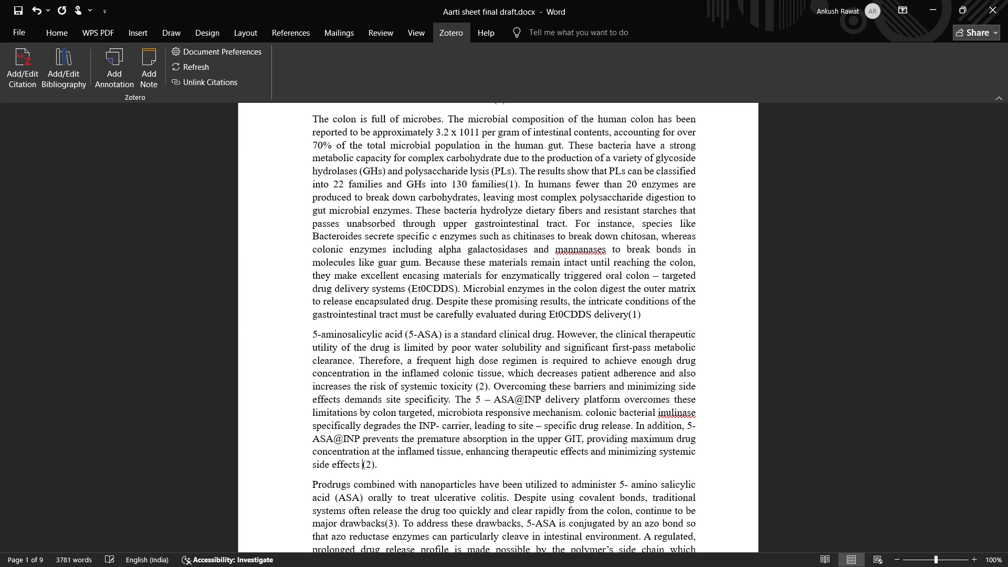
Look through the remaining highlighted citations and the numbered reference list, then return to the synthetic mini-microbiome paragraph on page 2.
scroll(382, 511, "down", 6)
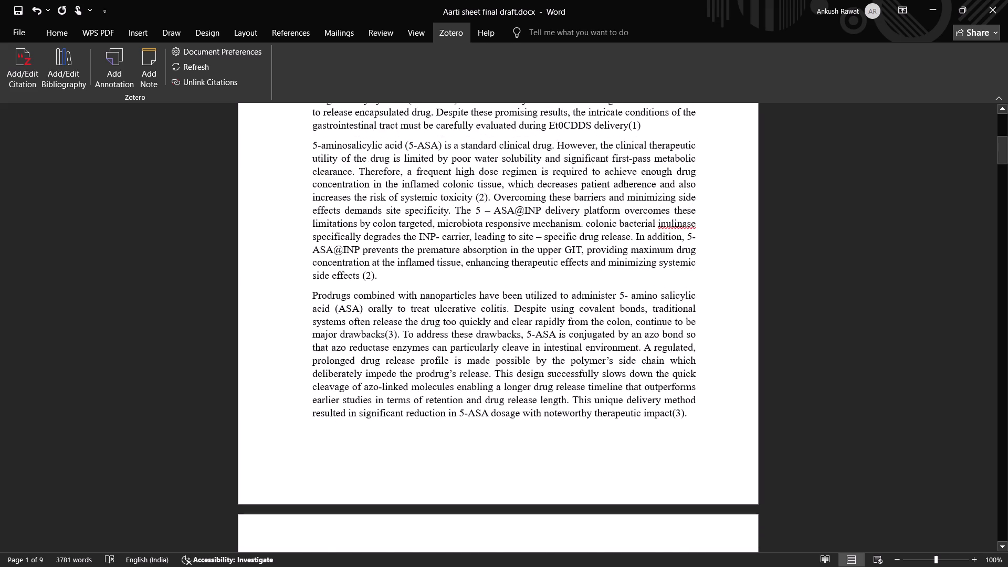
scroll(390, 494, "down", 12)
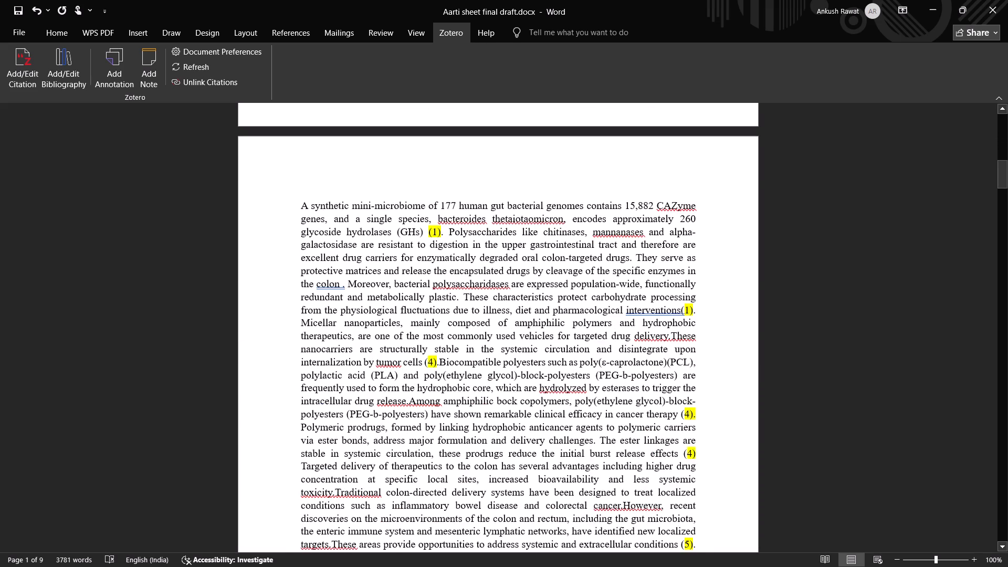
scroll(391, 493, "down", 1)
scroll(667, 408, "down", 1)
scroll(667, 409, "up", 2)
scroll(667, 410, "down", 2)
scroll(664, 415, "up", 1)
scroll(657, 422, "down", 1)
scroll(641, 466, "down", 2)
scroll(833, 365, "down", 3)
scroll(829, 368, "up", 1)
scroll(829, 368, "down", 3)
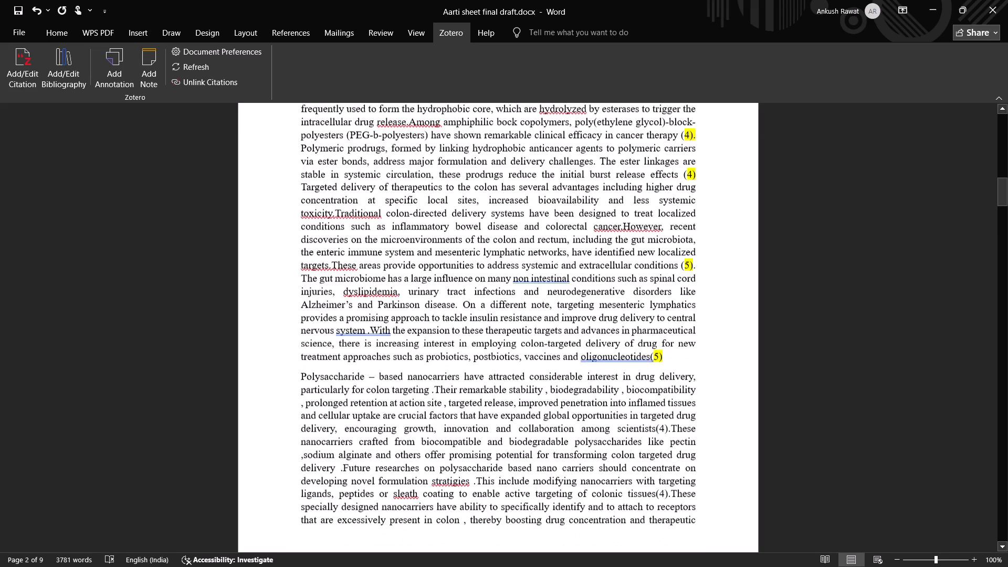
left_click_drag(1003, 201, 1001, 419)
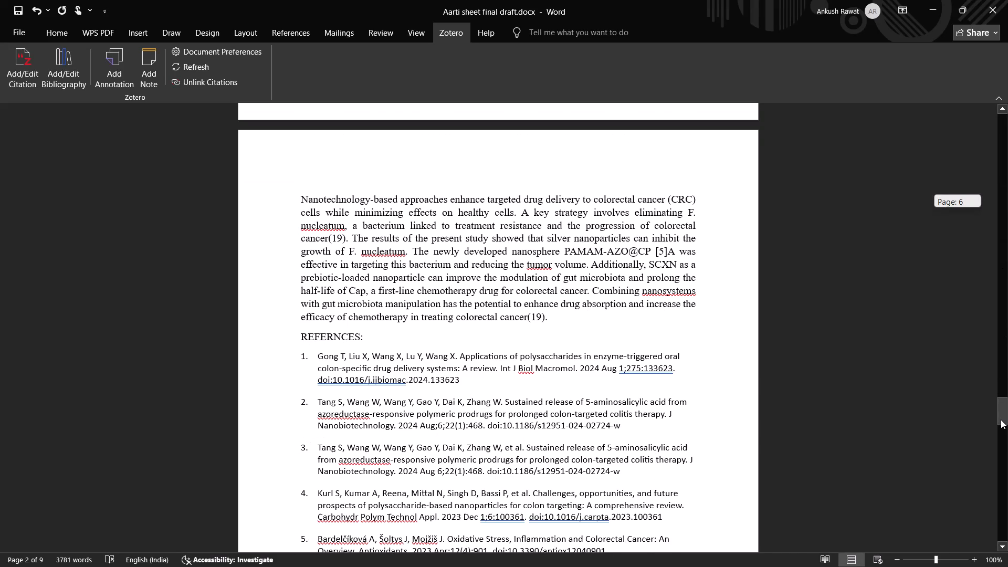
left_click_drag(1001, 419, 1004, 295)
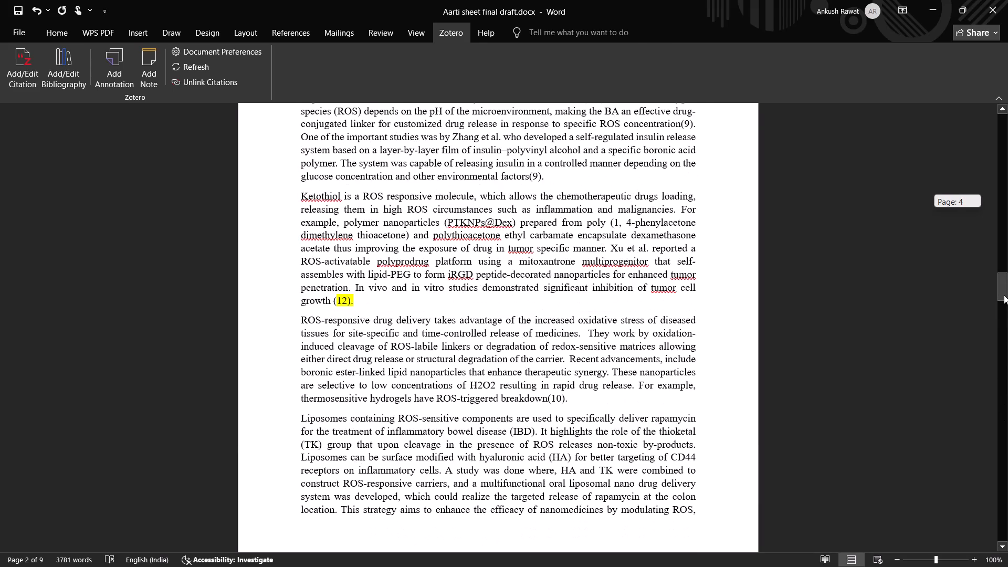
left_click_drag(1004, 295, 999, 245)
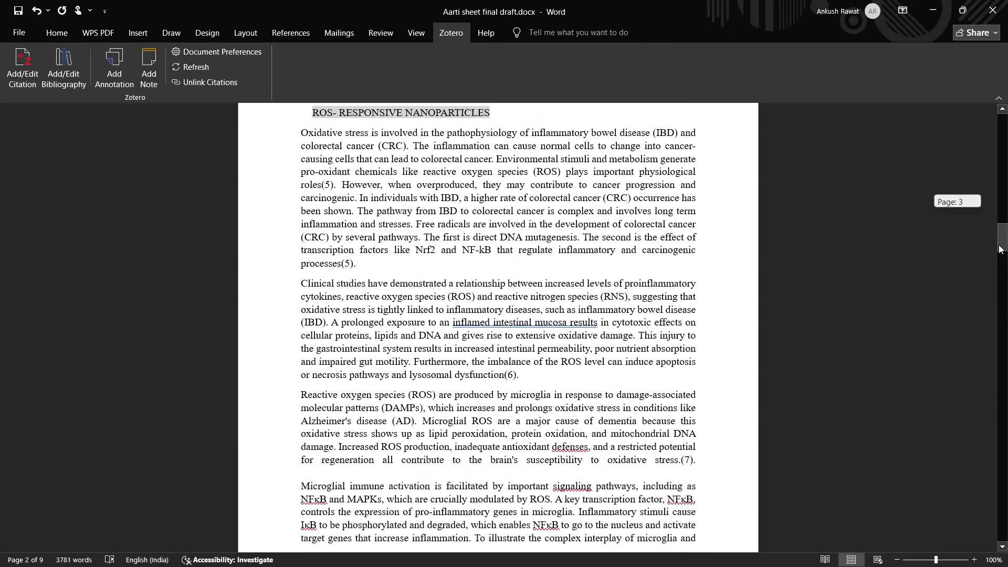
left_click_drag(999, 245, 999, 169)
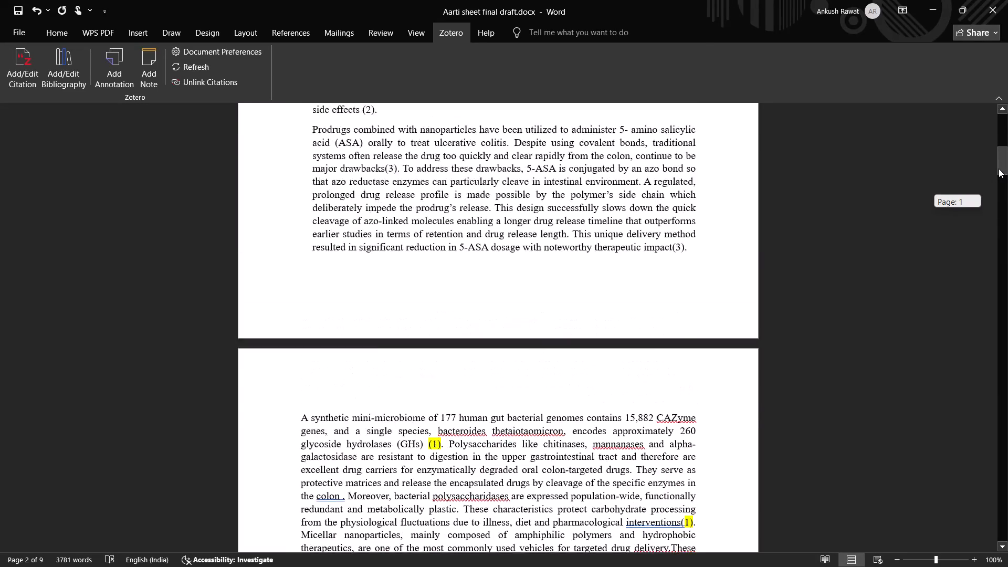
left_click_drag(999, 169, 1001, 176)
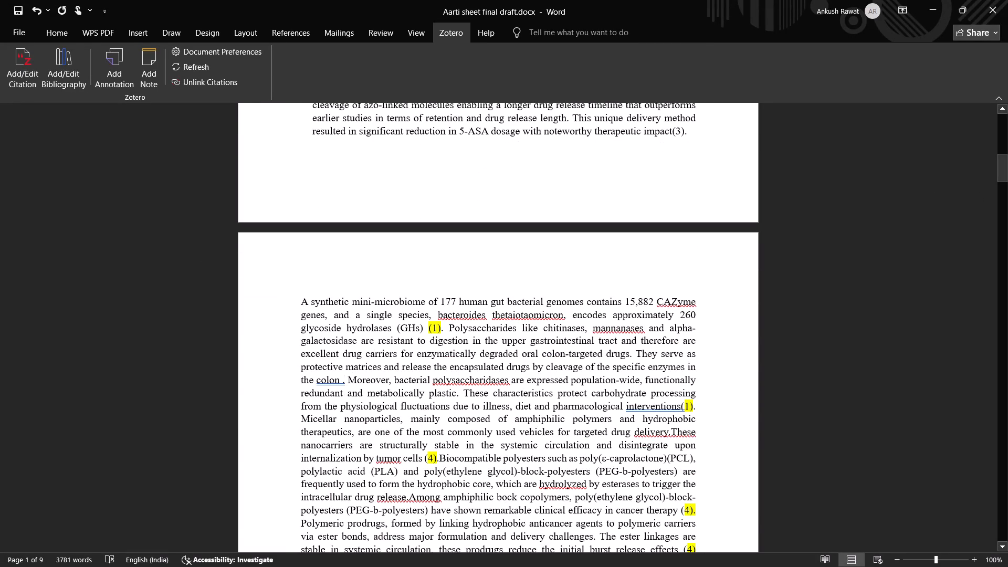
Replace the highlighted (1) after "glycoside hydrolases (GHs)" with a linked Zotero citation of Gong et al. (2024-08), followed by a period.
left_click(428, 328)
left_click(21, 68)
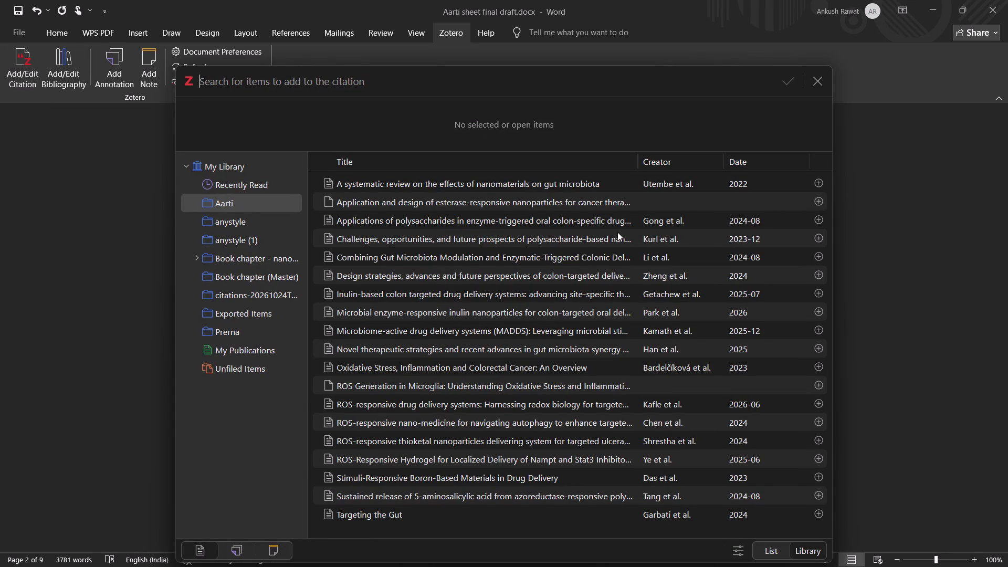
left_click(816, 222)
left_click(785, 80)
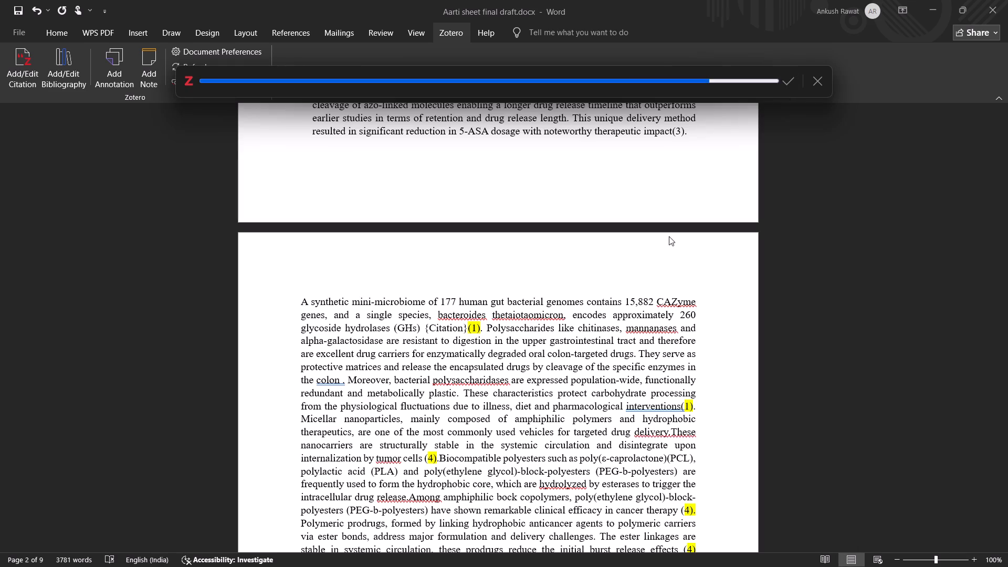
key("ctrl+shift+Right")
key("ctrl+shift+Right")
key("ctrl+shift+Right")
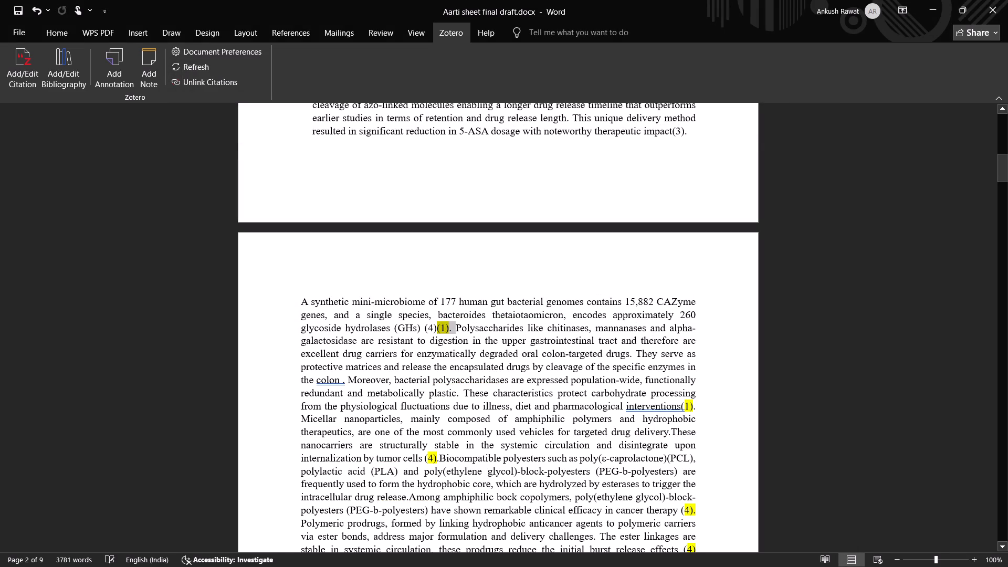
key("BackSpace")
key("period")
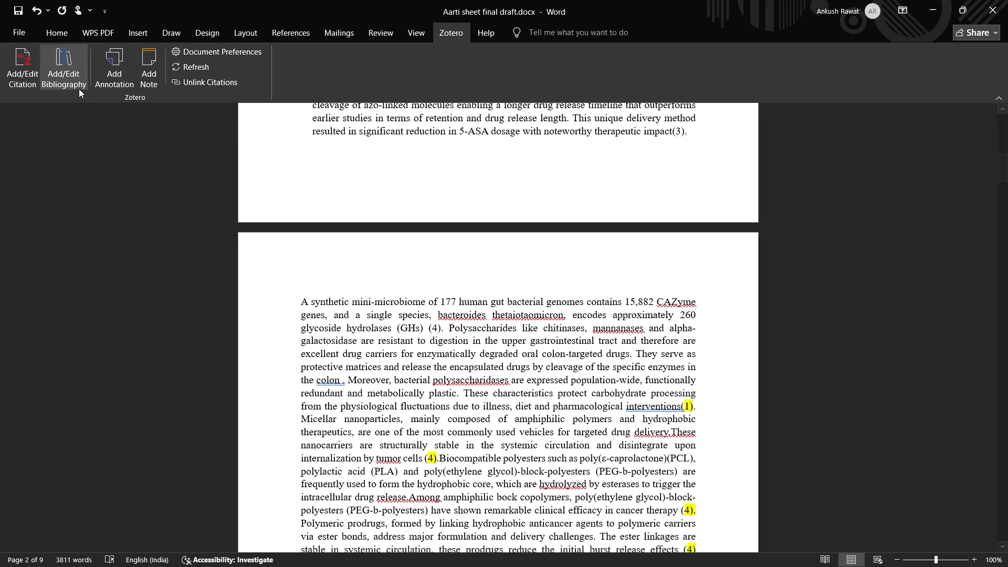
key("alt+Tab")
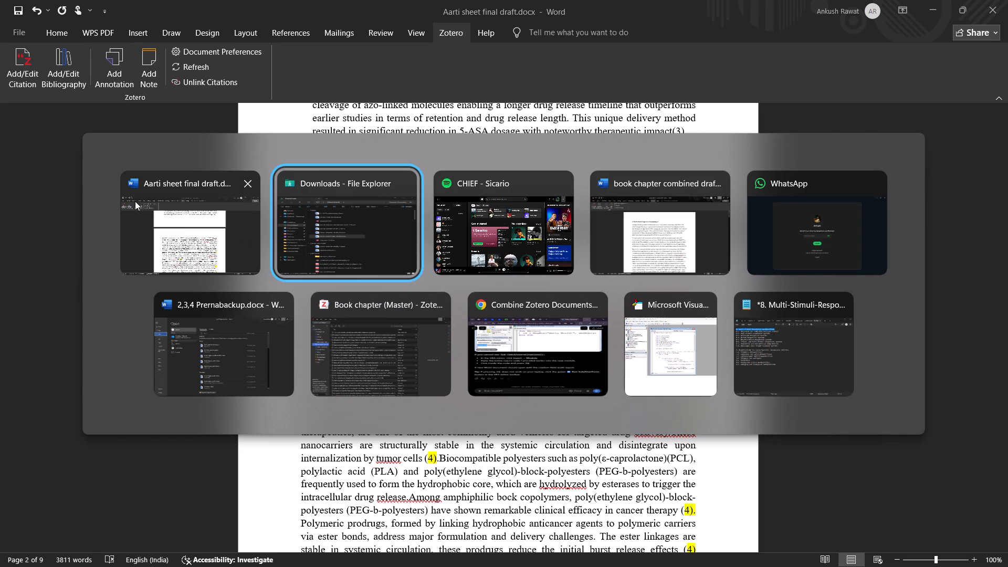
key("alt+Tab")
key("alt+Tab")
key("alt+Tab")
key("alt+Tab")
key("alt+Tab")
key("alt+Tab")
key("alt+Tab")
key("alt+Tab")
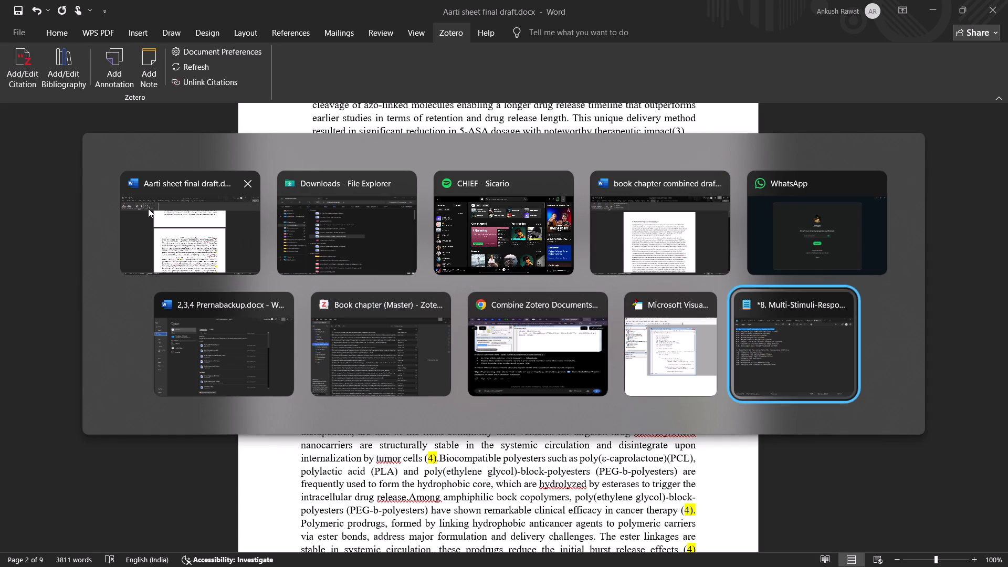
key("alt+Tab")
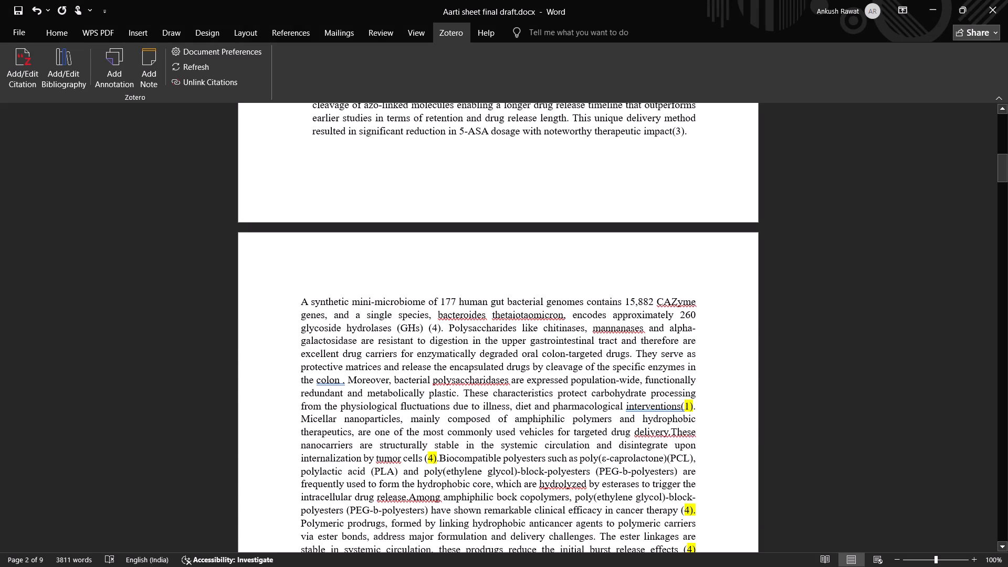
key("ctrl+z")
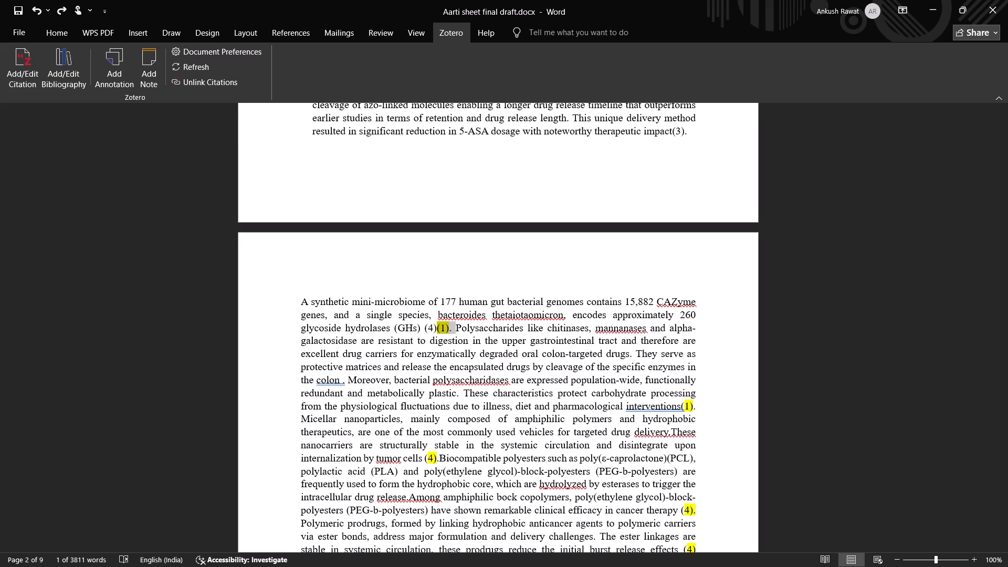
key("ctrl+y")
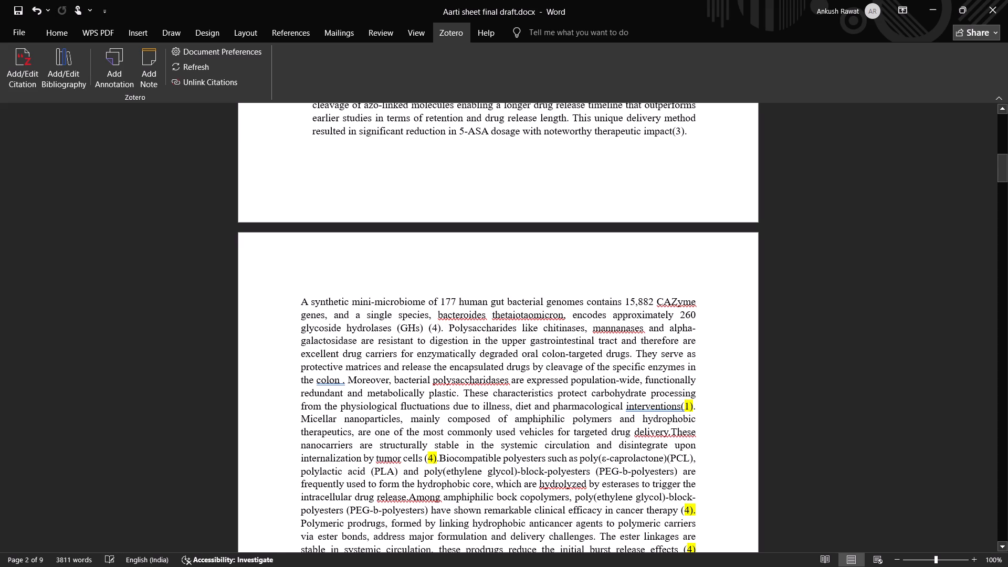
Examine the numbered reference list and compare it with the remaining highlighted citations in the synthetic mini-microbiome paragraph on page 2.
left_click_drag(1001, 176, 981, 336)
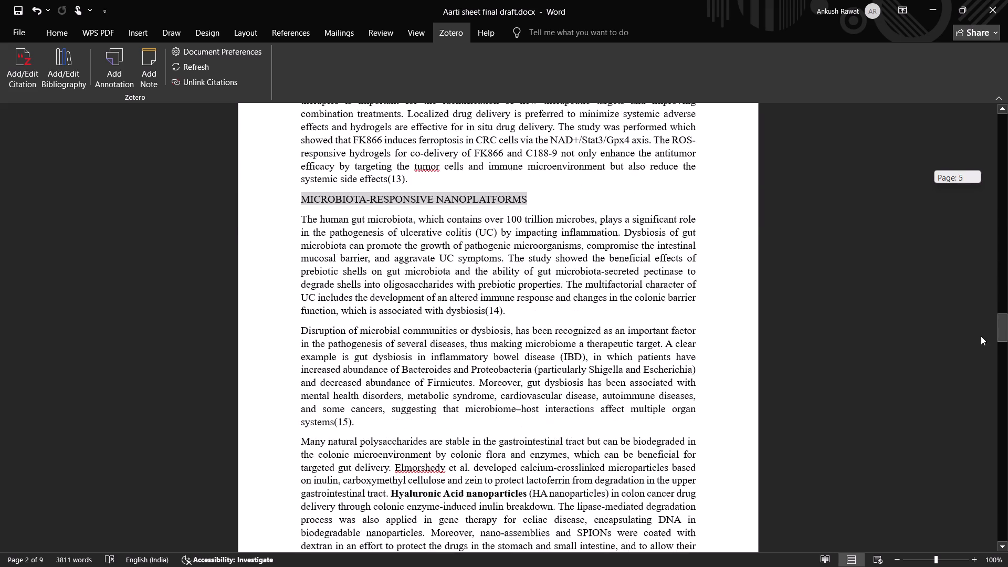
left_click_drag(981, 336, 980, 432)
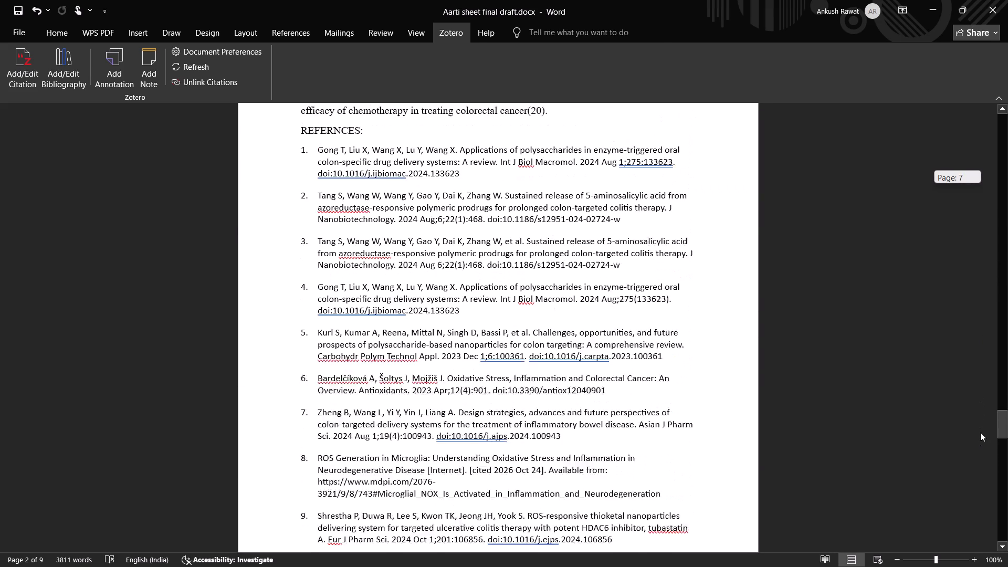
left_click_drag(980, 432, 980, 431)
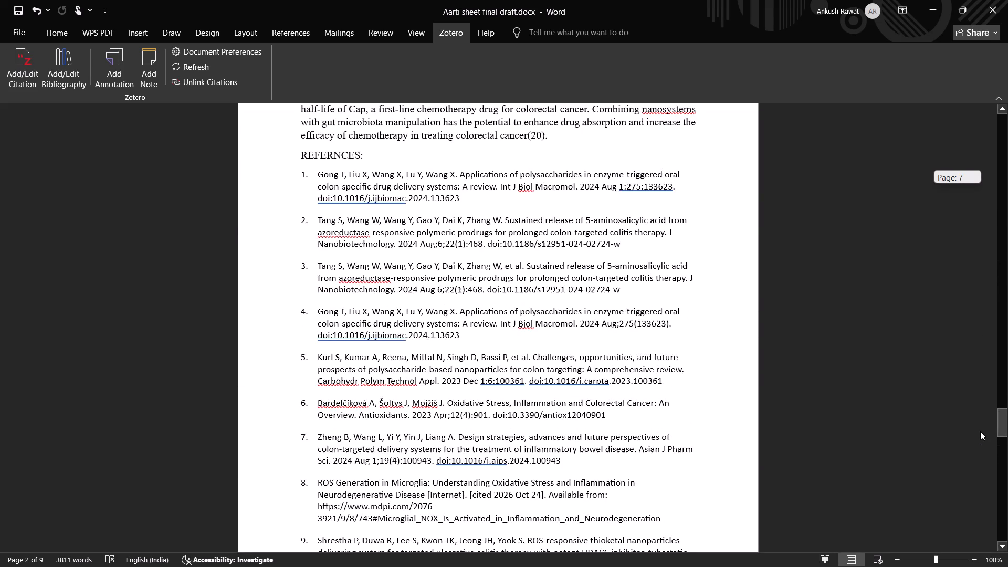
left_click_drag(980, 431, 983, 272)
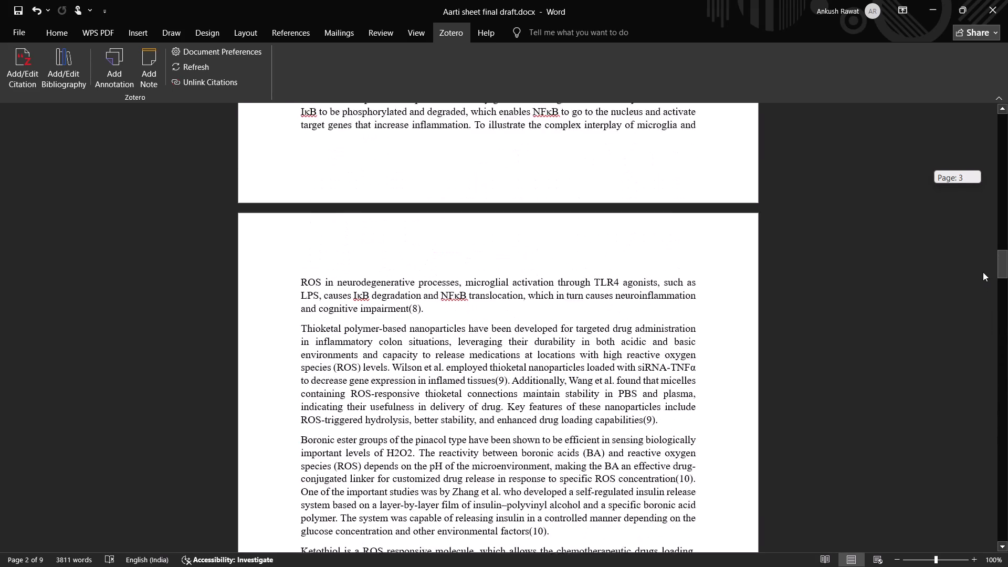
left_click_drag(983, 272, 980, 227)
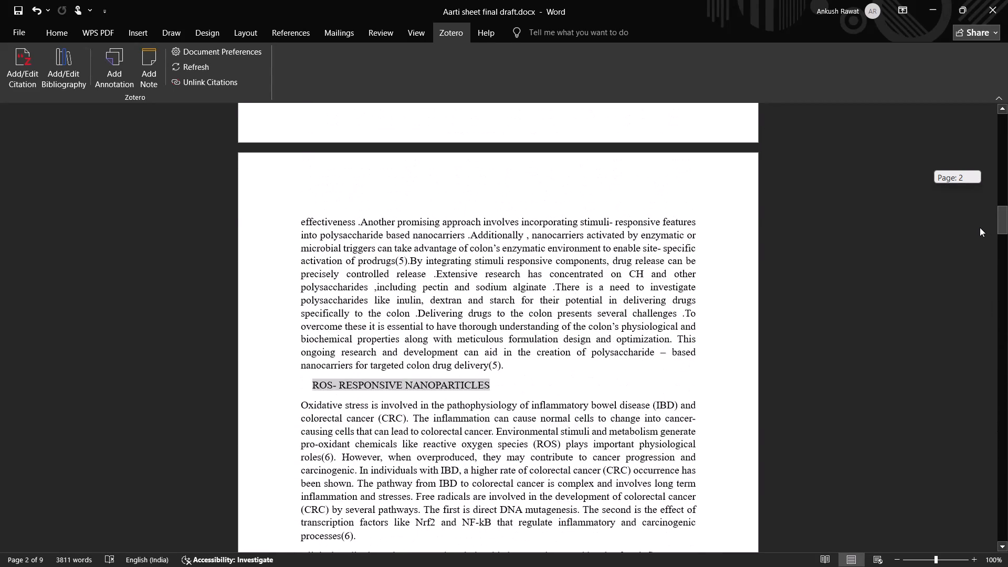
left_click_drag(980, 227, 979, 197)
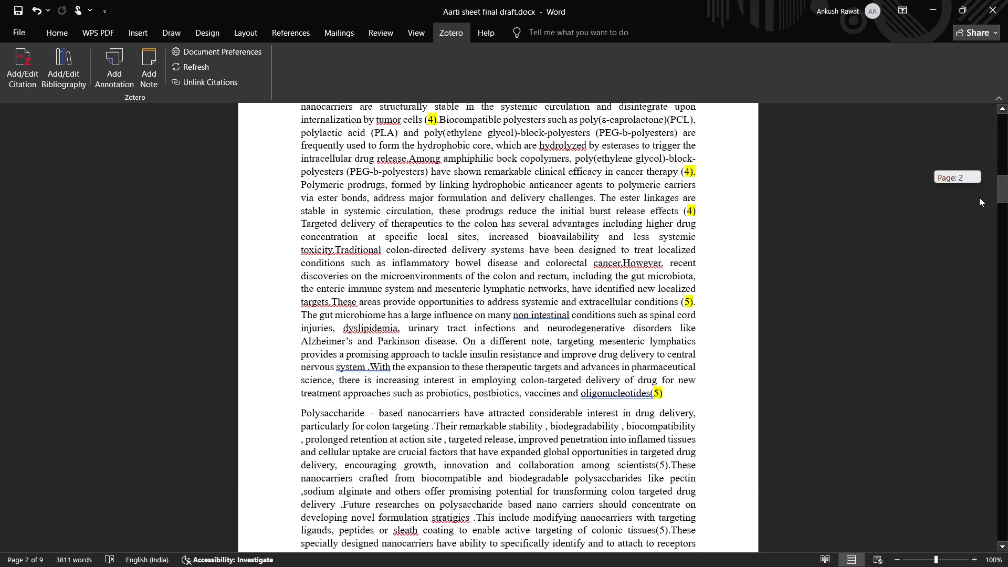
left_click_drag(979, 197, 978, 187)
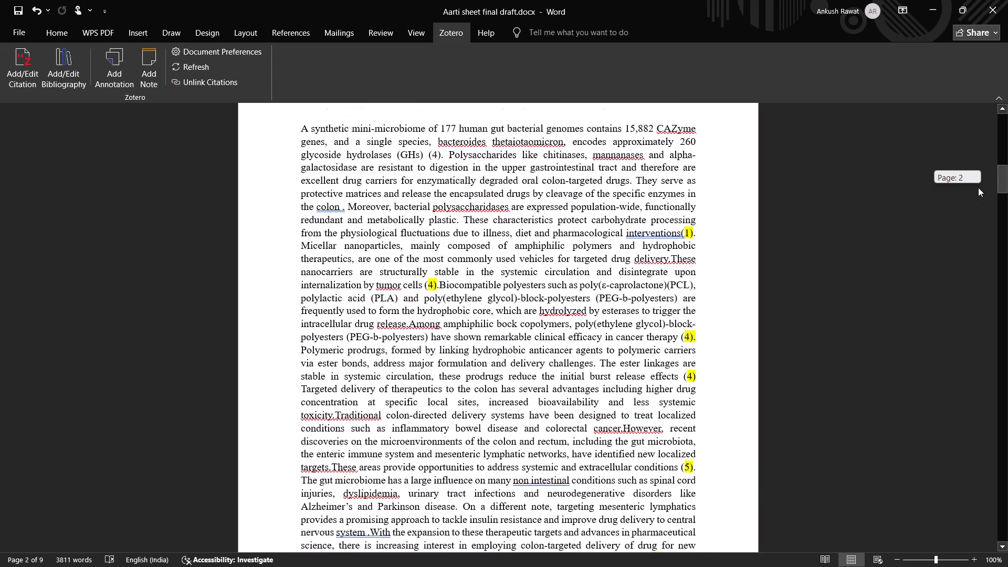
left_click_drag(978, 187, 978, 190)
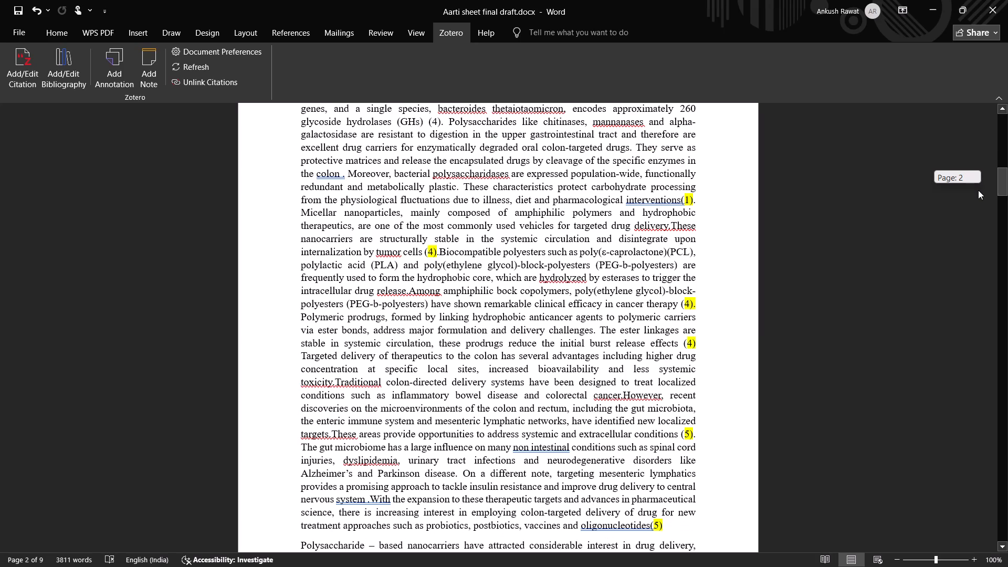
left_click_drag(978, 190, 978, 187)
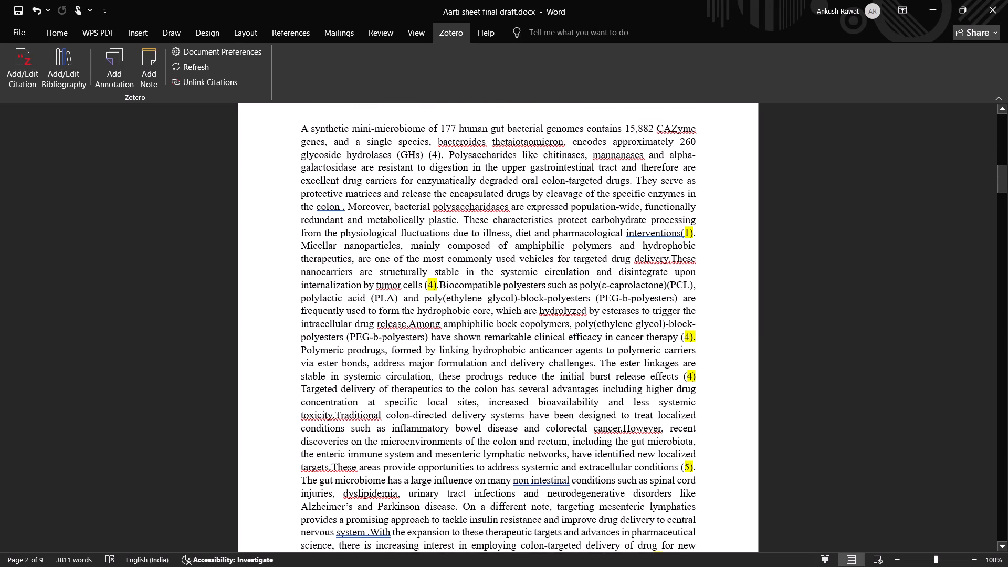
left_click(696, 234)
left_click(433, 283)
left_click(436, 288)
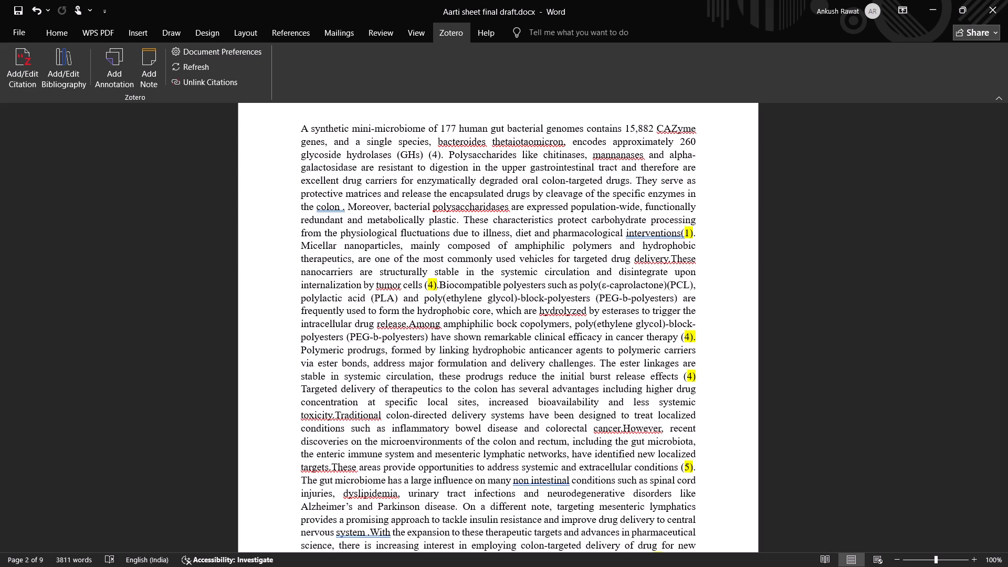
Undo every available edit in the draft, including the linked citations, punctuation changes, numeric citation style and yellow highlights.
scroll(619, 318, "up", 3)
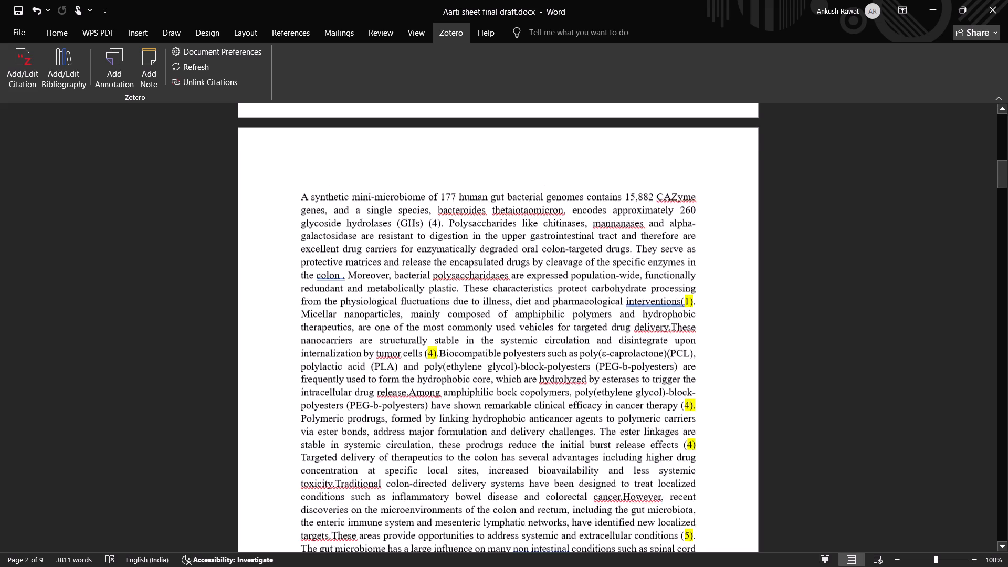
scroll(482, 306, "down", 1)
scroll(482, 306, "up", 2)
scroll(511, 318, "down", 1)
scroll(511, 318, "up", 2)
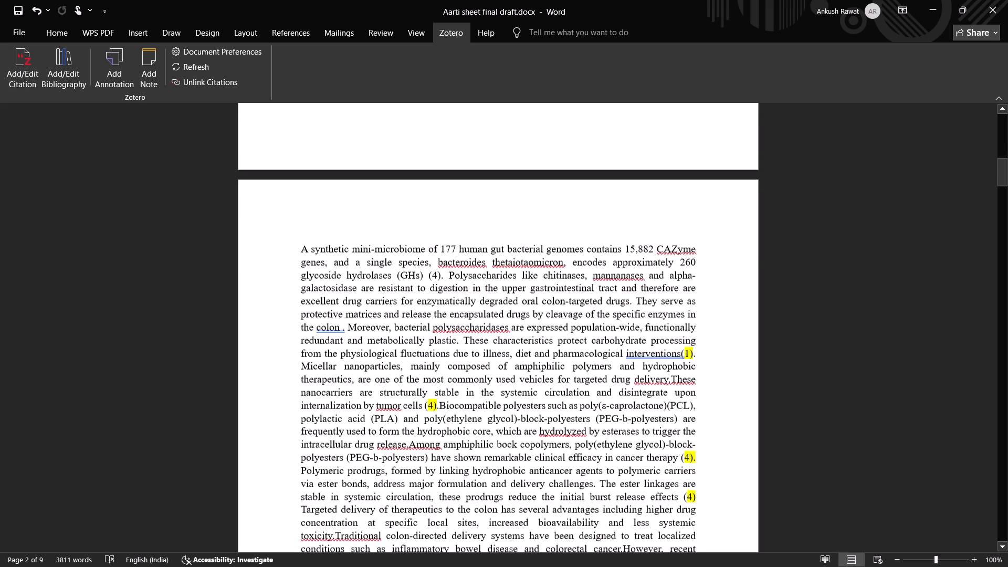
scroll(511, 318, "up", 2)
scroll(514, 310, "down", 1)
scroll(514, 310, "up", 3)
key("ctrl+z")
key("ctrl+z")
key("ctrl+z")
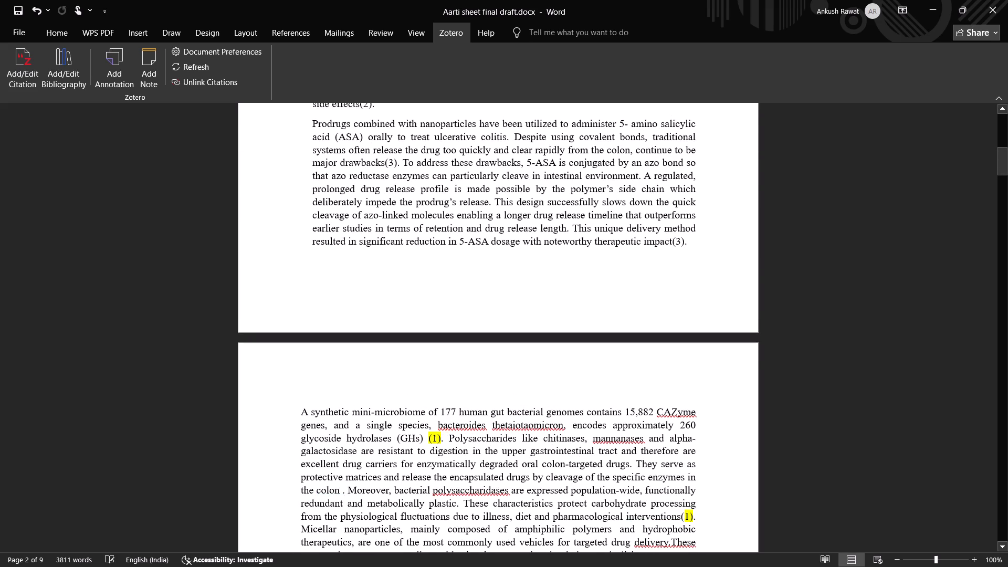
key("ctrl+z")
key("ctrl+z")
scroll(538, 327, "up", 2)
scroll(538, 327, "down", 1)
scroll(538, 327, "up", 2)
key("ctrl+z")
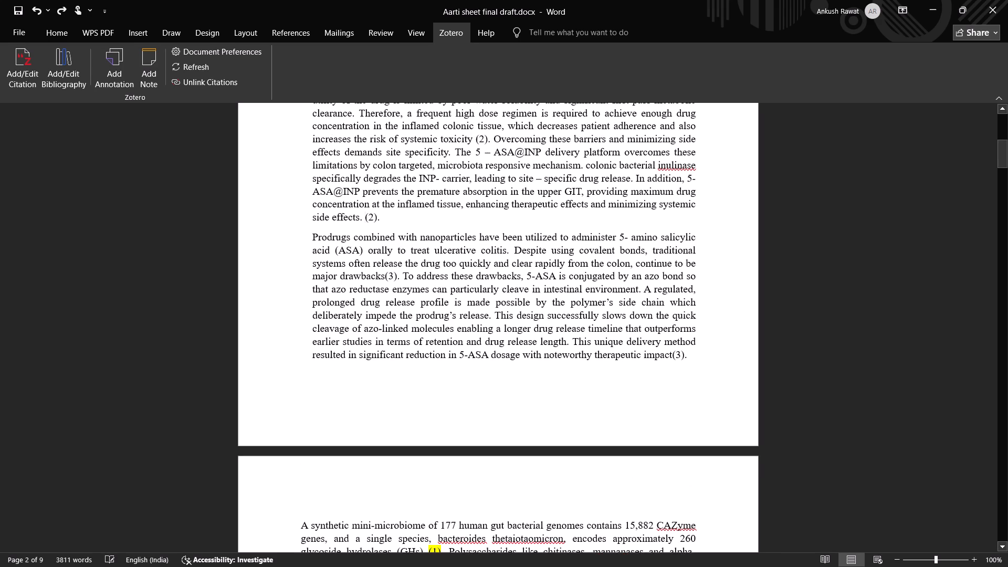
key("ctrl+z")
key("ctrl+z")
key("ctrl+z")
key("ctrl+z")
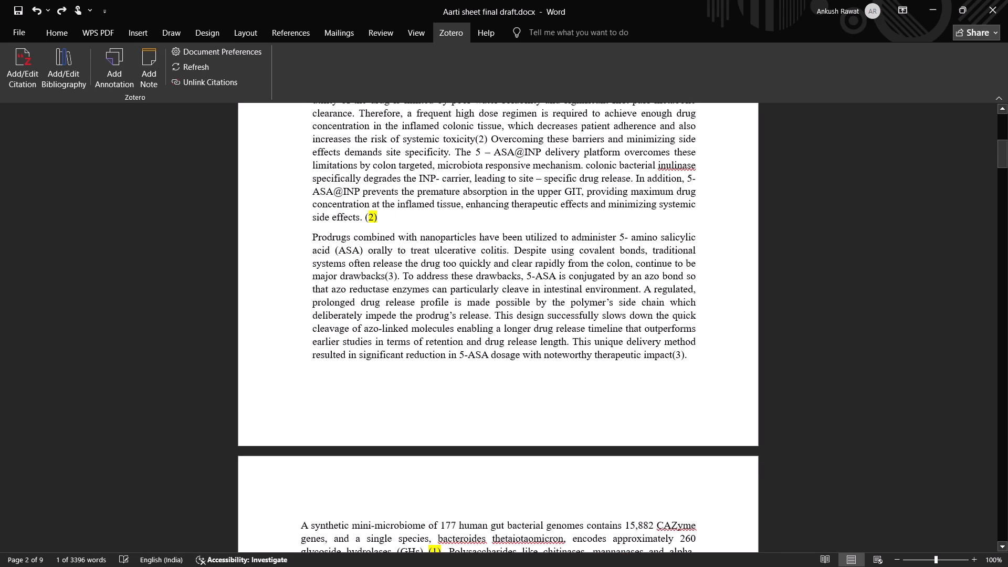
scroll(558, 331, "up", 5)
key("ctrl+z")
key("ctrl+z")
key("ctrl+z")
key("ctrl+z")
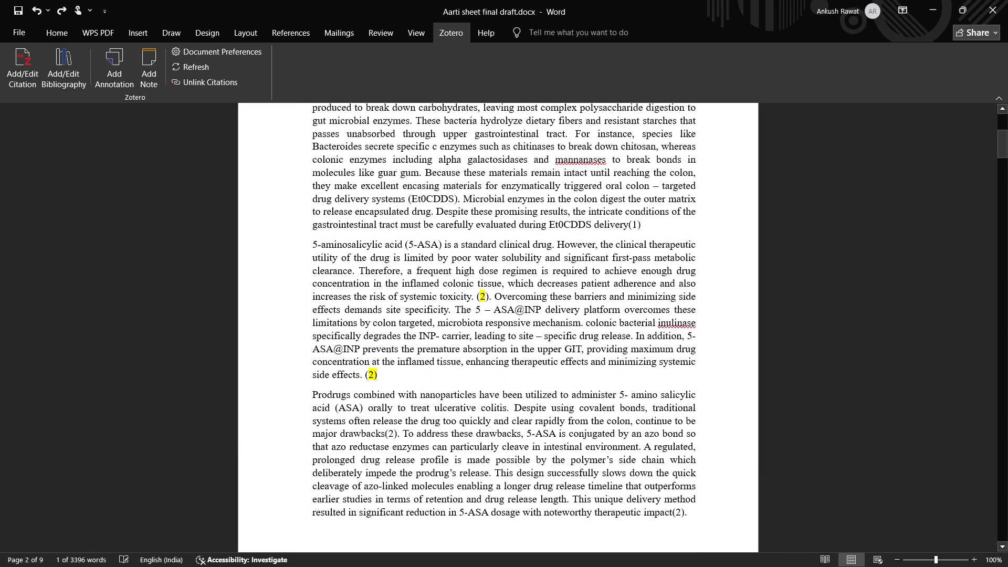
key("ctrl+z")
key("ctrl+z")
key("ctrl+z")
key("ctrl+z")
key("ctrl+z")
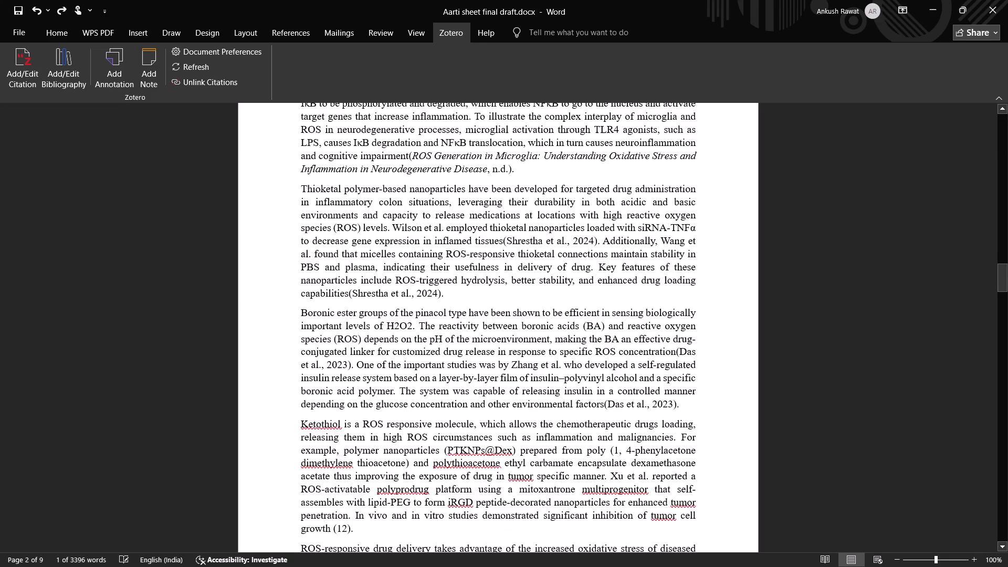
key("ctrl+z")
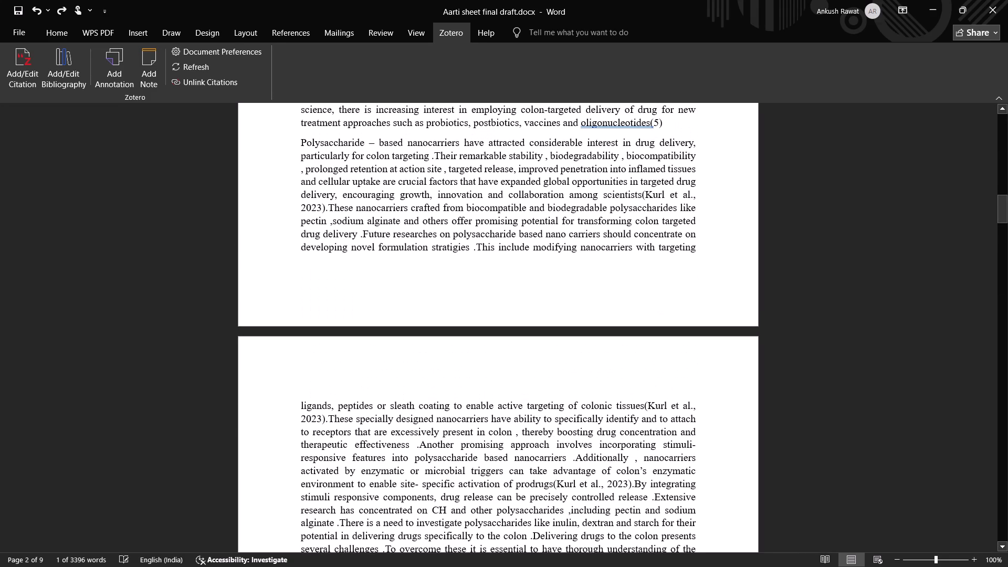
key("ctrl+z")
key("ctrl+z")
key("ctrl+z")
key("ctrl+z")
key("ctrl+z")
key("ctrl+z")
key("ctrl+z")
key("ctrl+z")
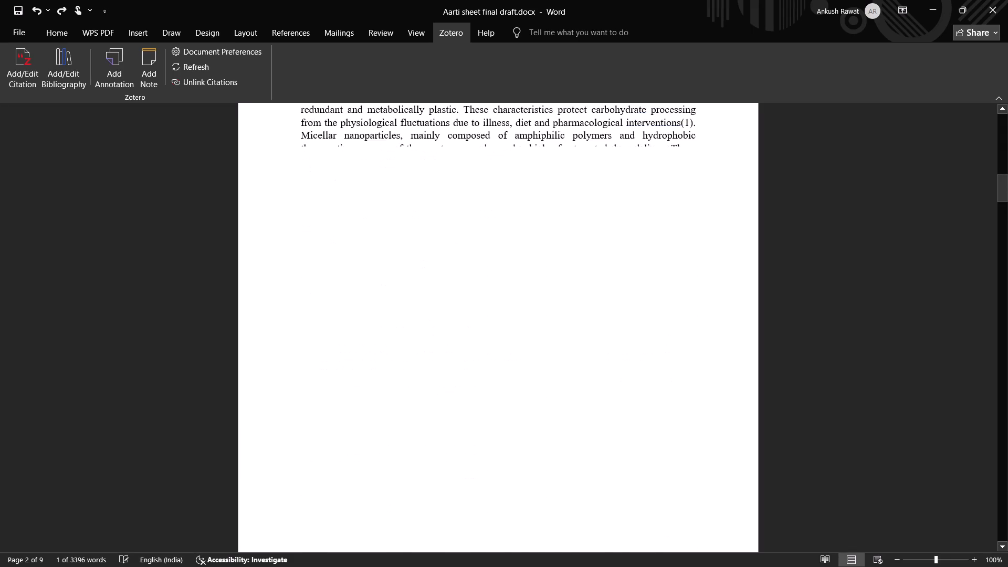
key("ctrl+z")
key("ctrl+z")
key("ctrl+z")
key("ctrl+z")
key("ctrl+z")
key("ctrl+z")
key("ctrl+z")
key("ctrl+z")
key("ctrl+z")
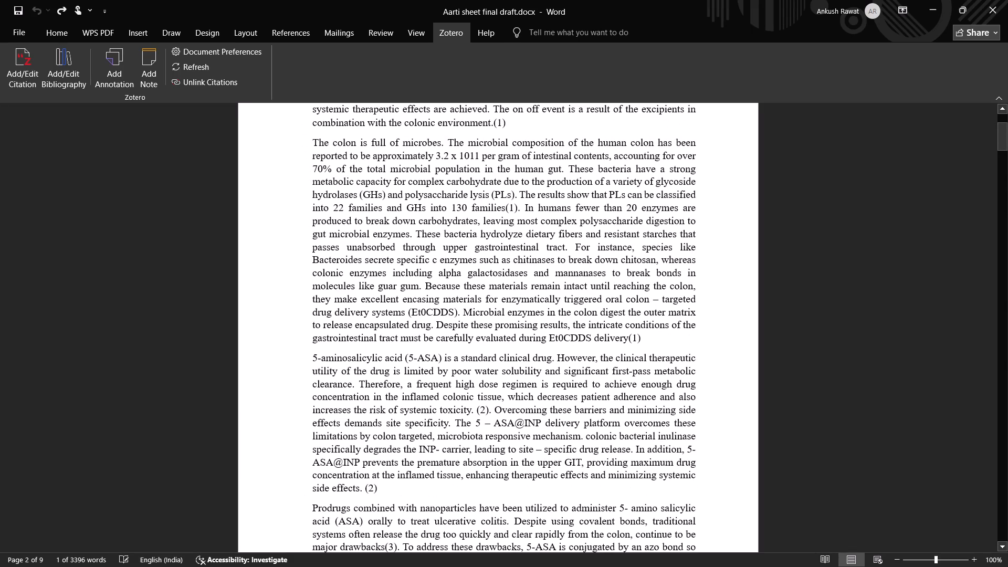
key("ctrl+z")
key("ctrl+z")
scroll(817, 243, "down", 1)
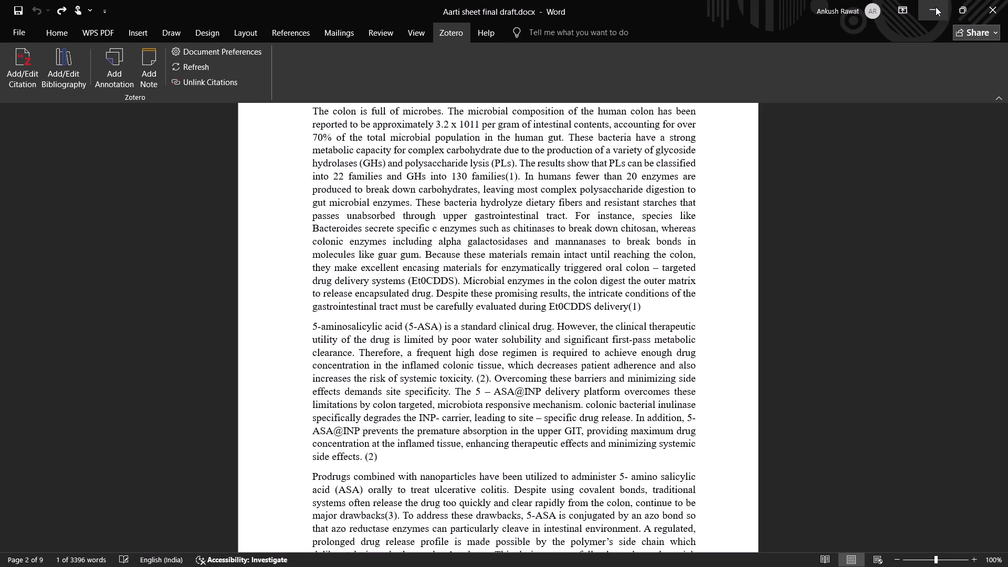
Create a new blank document and enter "Book chapter final draft" as its first line.
left_click(14, 25)
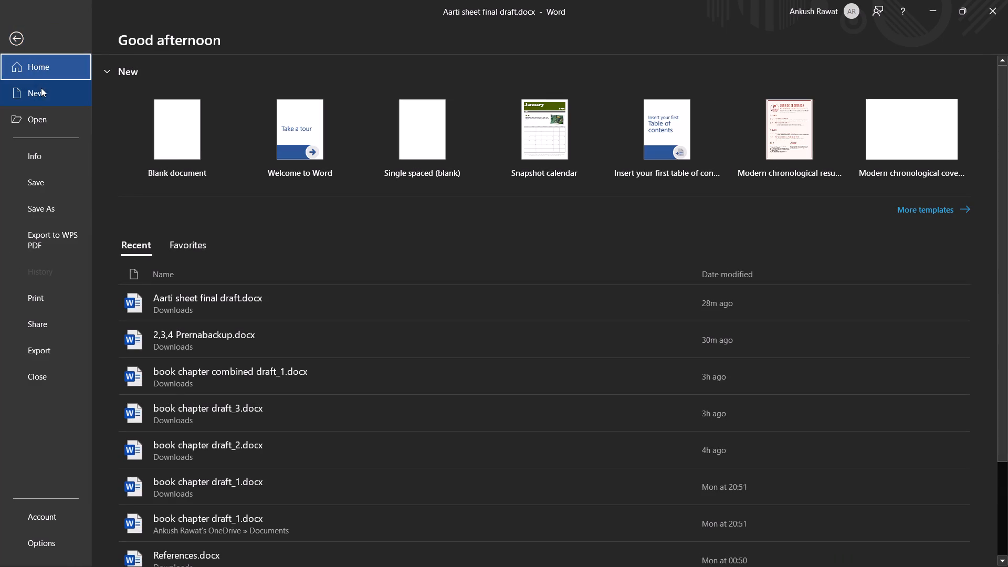
left_click(40, 90)
left_click(172, 159)
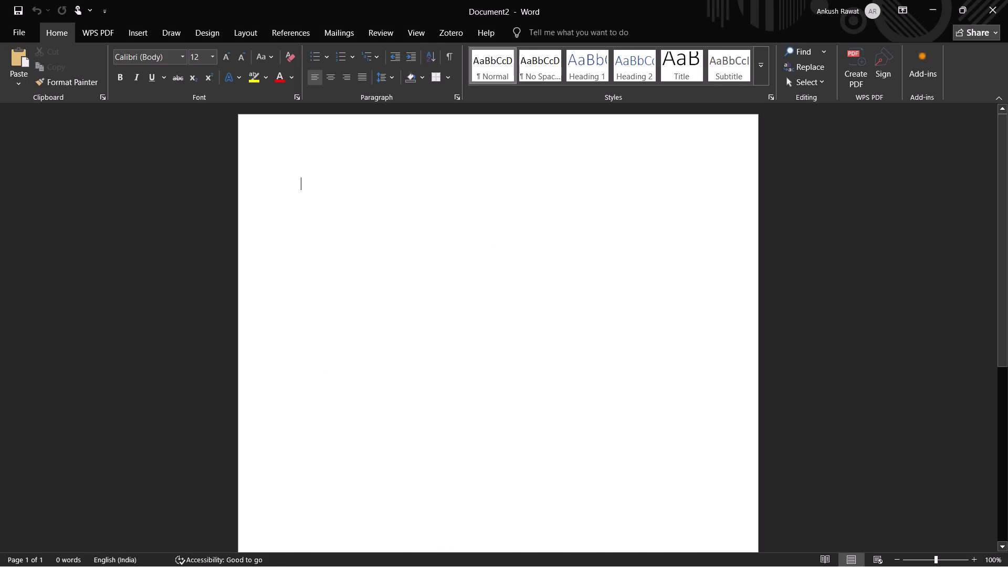
type("Boo")
type("k")
key("space")
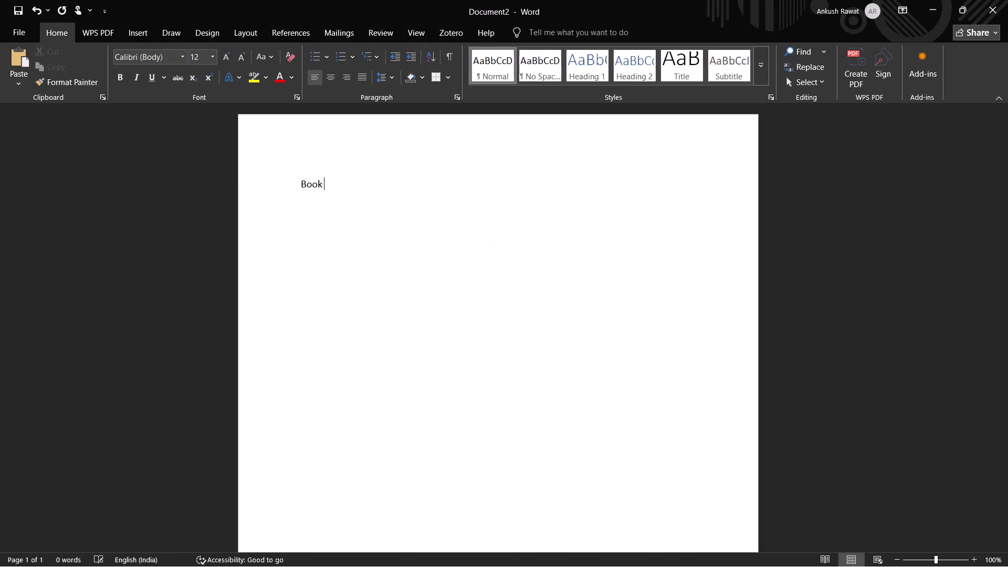
type("chapter")
key("space")
type("final")
key("space")
key("Left")
key("shift+colon")
key("BackSpace")
key("space")
type("draft")
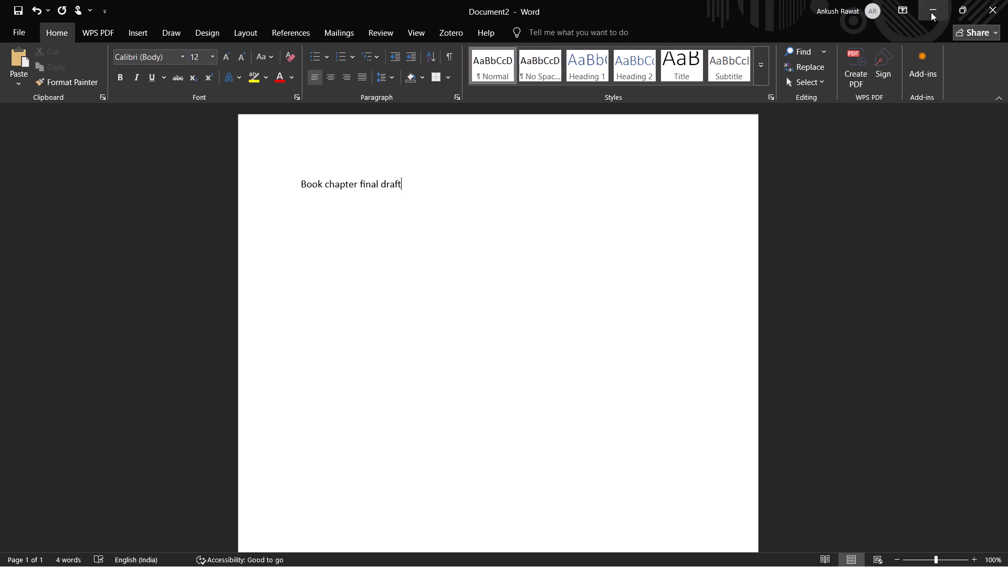
Insert "combined" after "chapter" so the title line reads "Book chapter combined final draft".
left_click(379, 183)
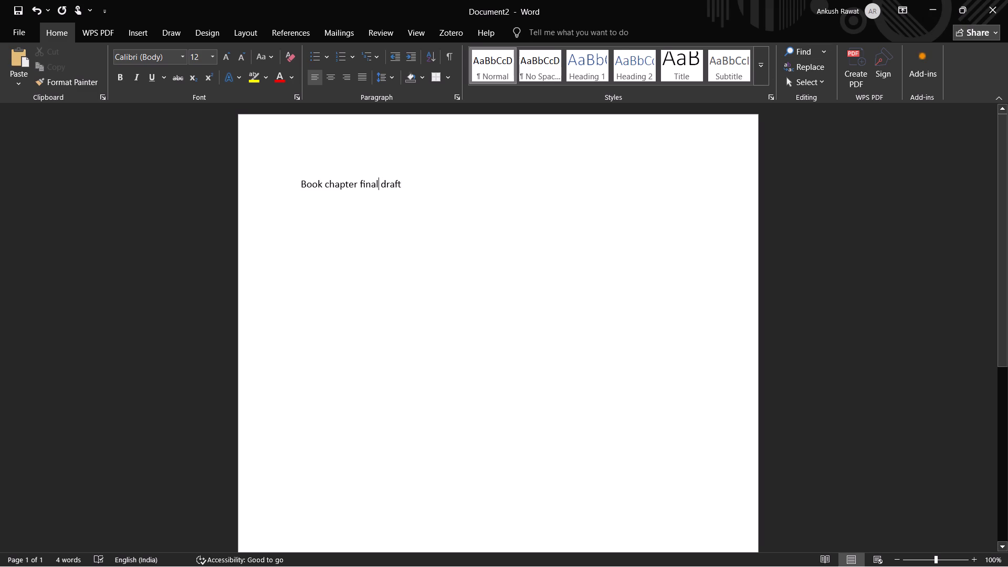
left_click(357, 181)
key("space")
type("com")
type("bine")
key("d")
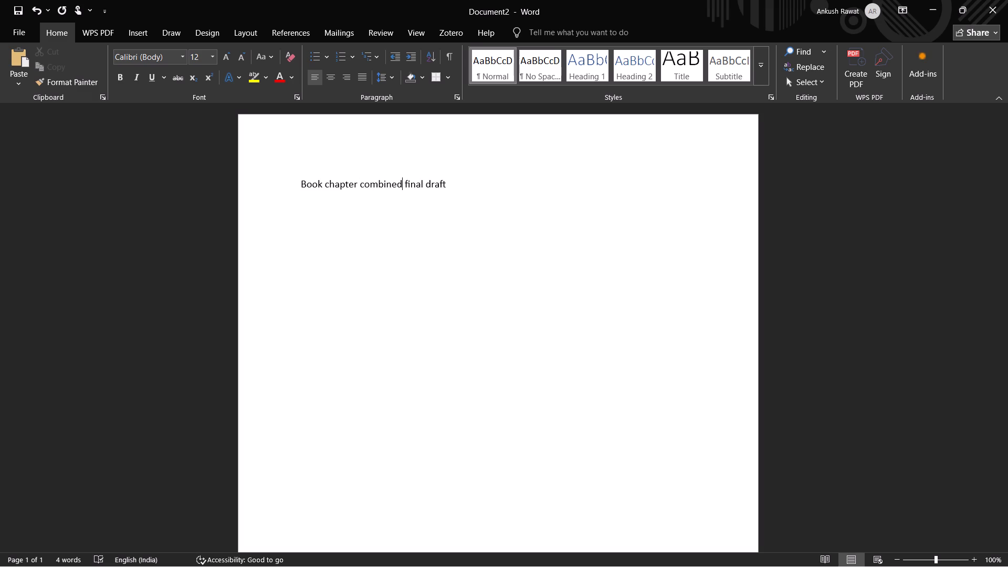
left_click(464, 185)
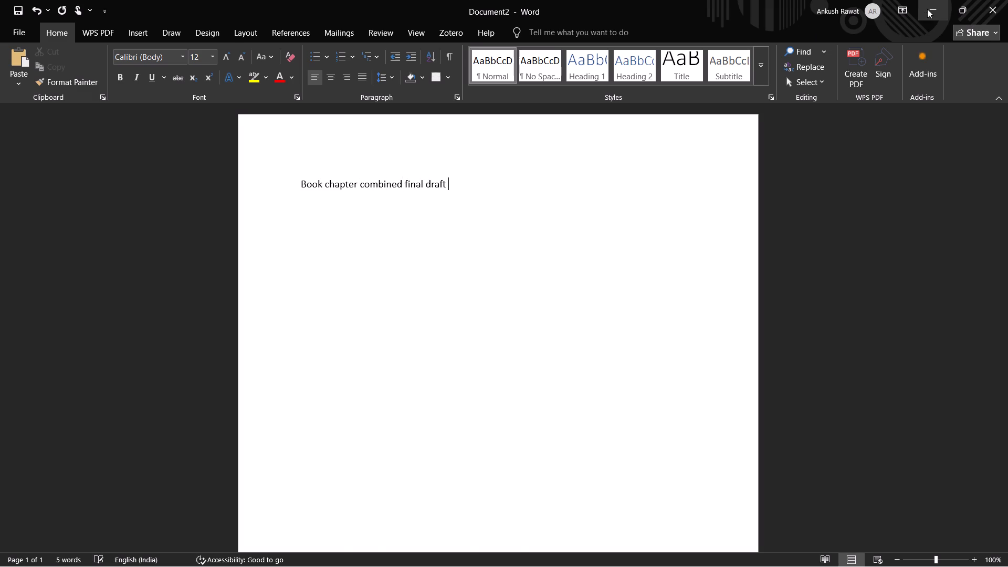
Return to the Aarti sheet final draft at the ENZYMES – RESPONSIVE NANOPARTICLES section on page 1.
left_click(928, 9)
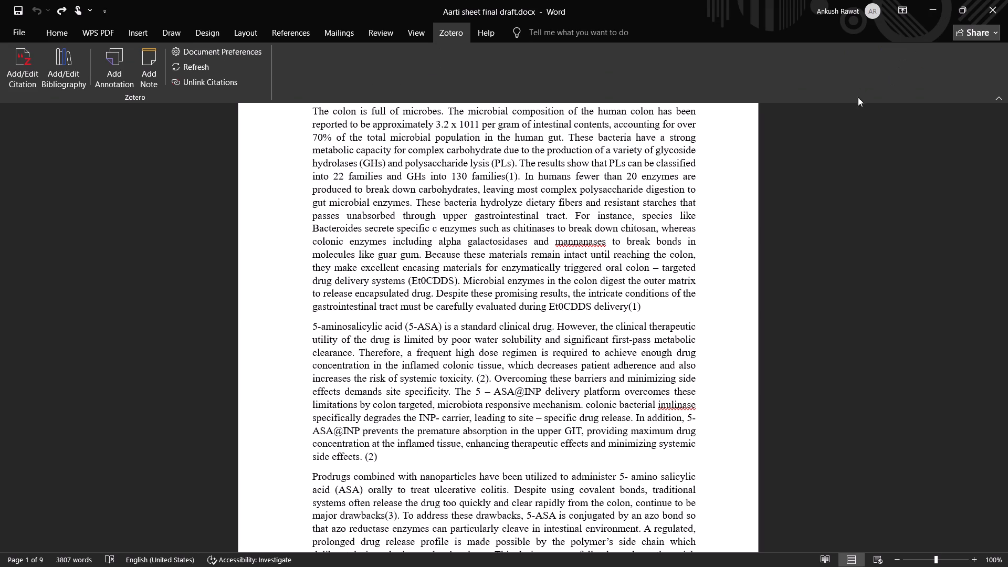
scroll(598, 333, "up", 4)
scroll(438, 233, "down", 2)
scroll(410, 205, "up", 1)
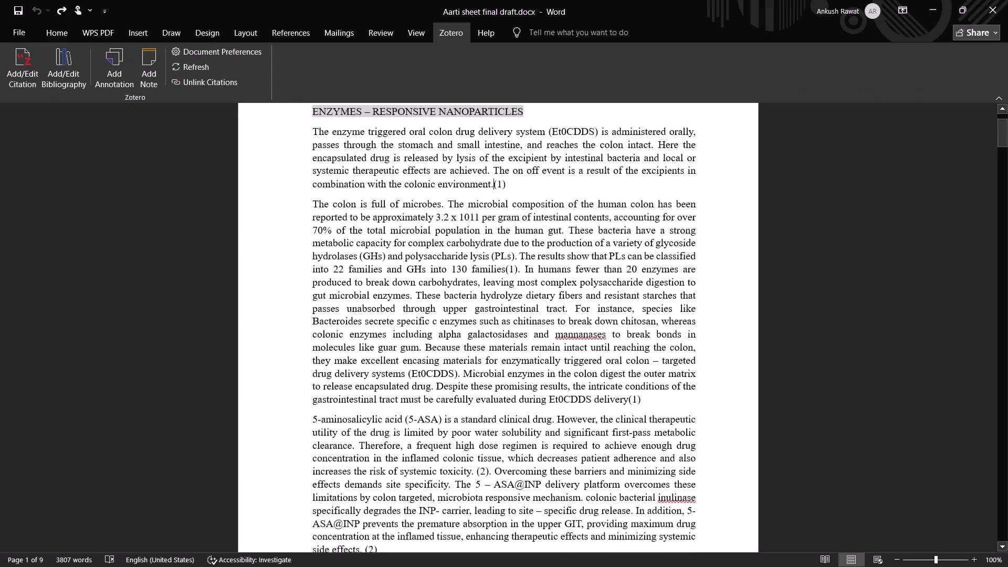